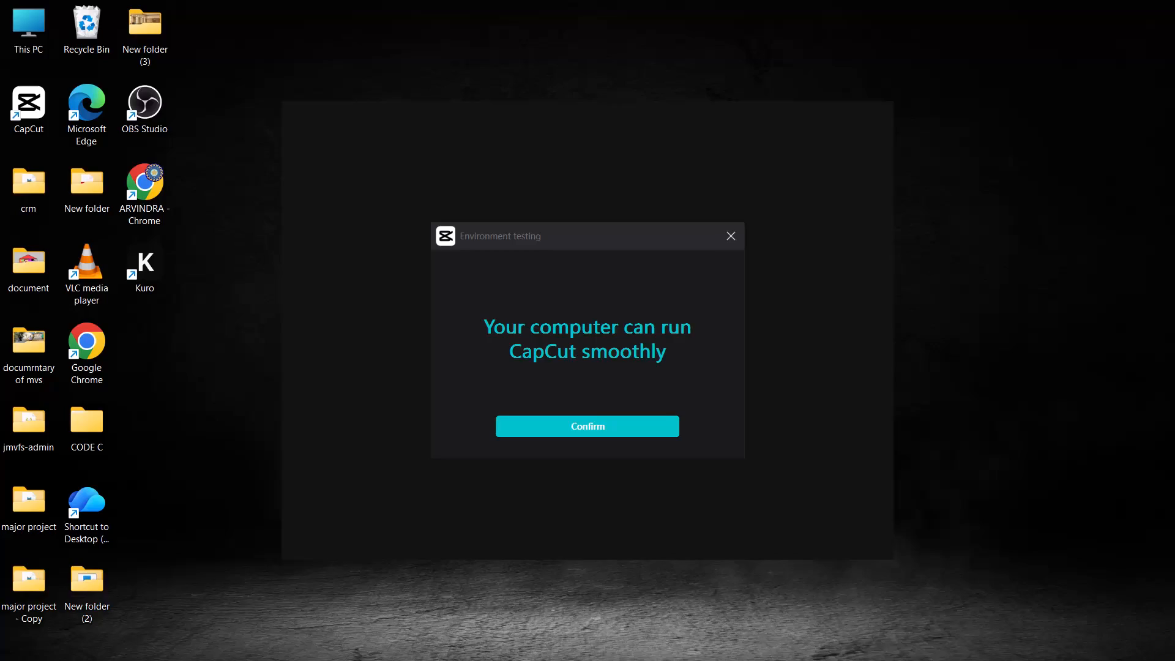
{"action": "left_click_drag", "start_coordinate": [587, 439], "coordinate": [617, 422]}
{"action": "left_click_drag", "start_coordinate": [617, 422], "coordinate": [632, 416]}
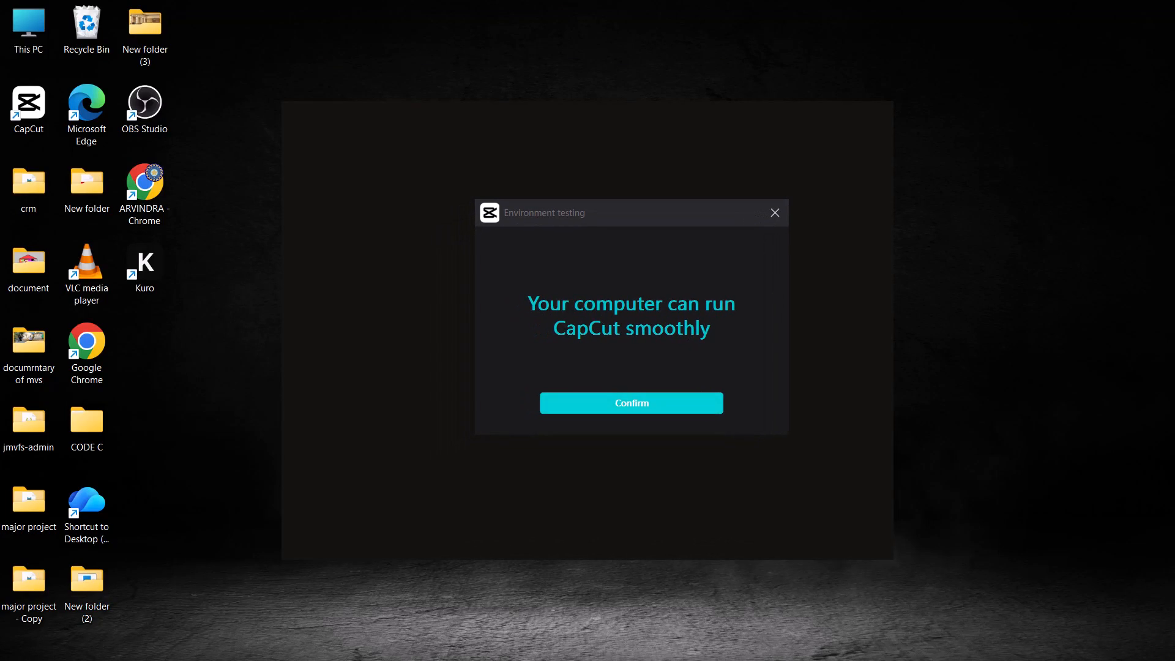
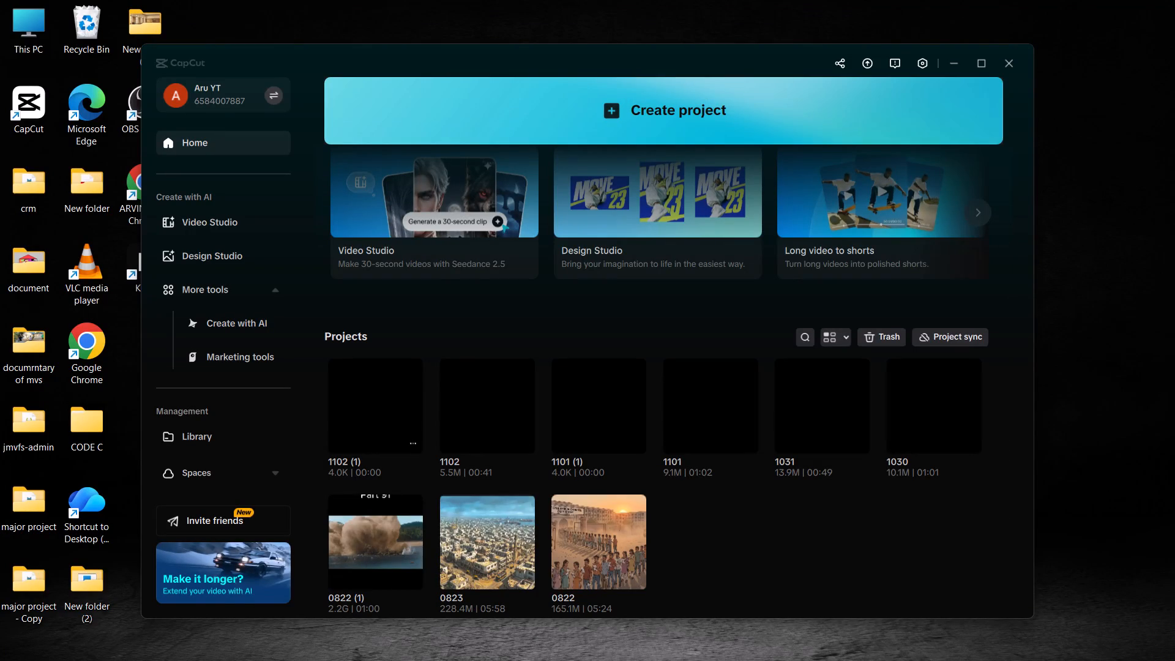
Delete the projects 1102 (1) and 1101 (1) from the project list by moving each one to Trash.
{"action": "left_click", "coordinate": [412, 444]}
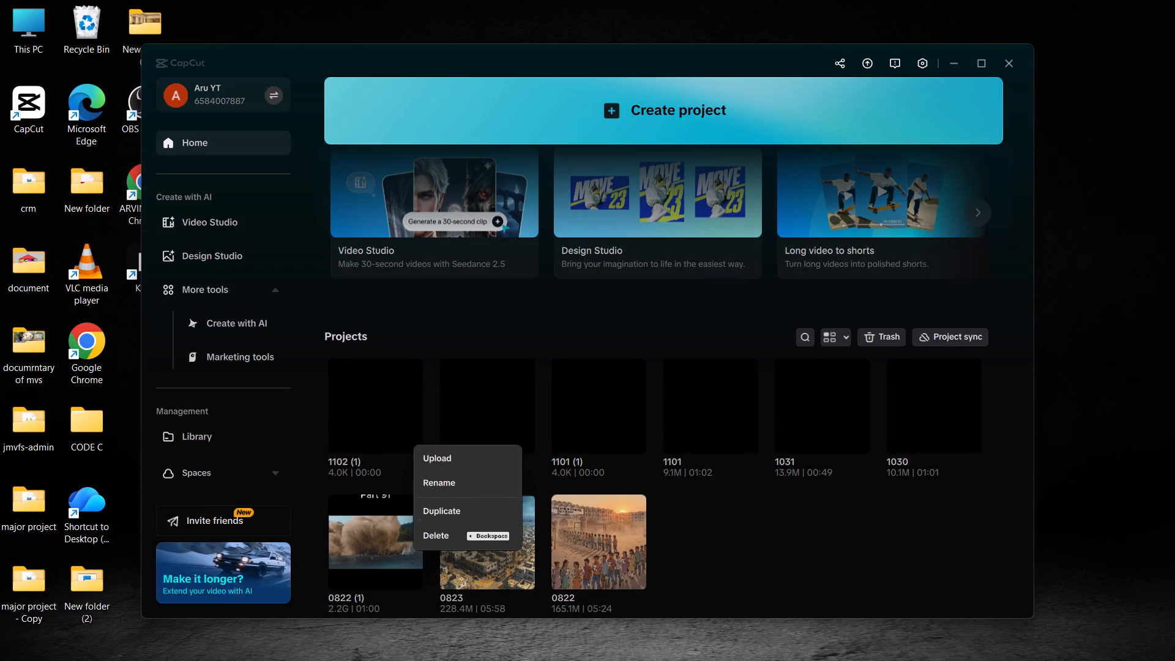
{"action": "left_click", "coordinate": [433, 529]}
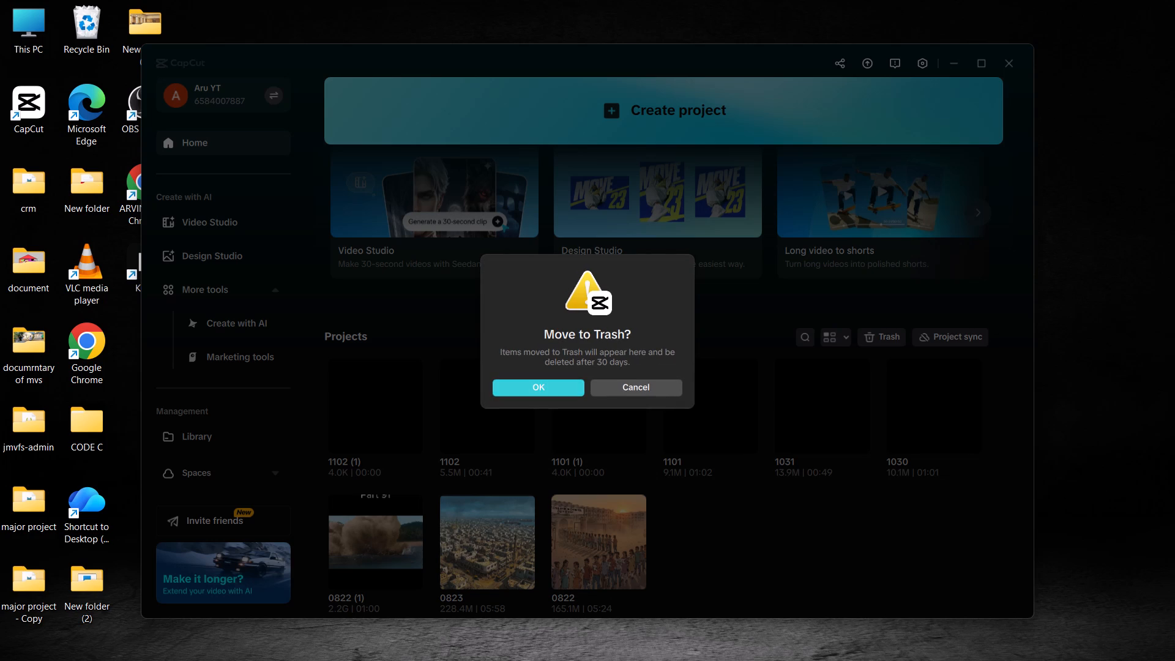
{"action": "left_click", "coordinate": [527, 384]}
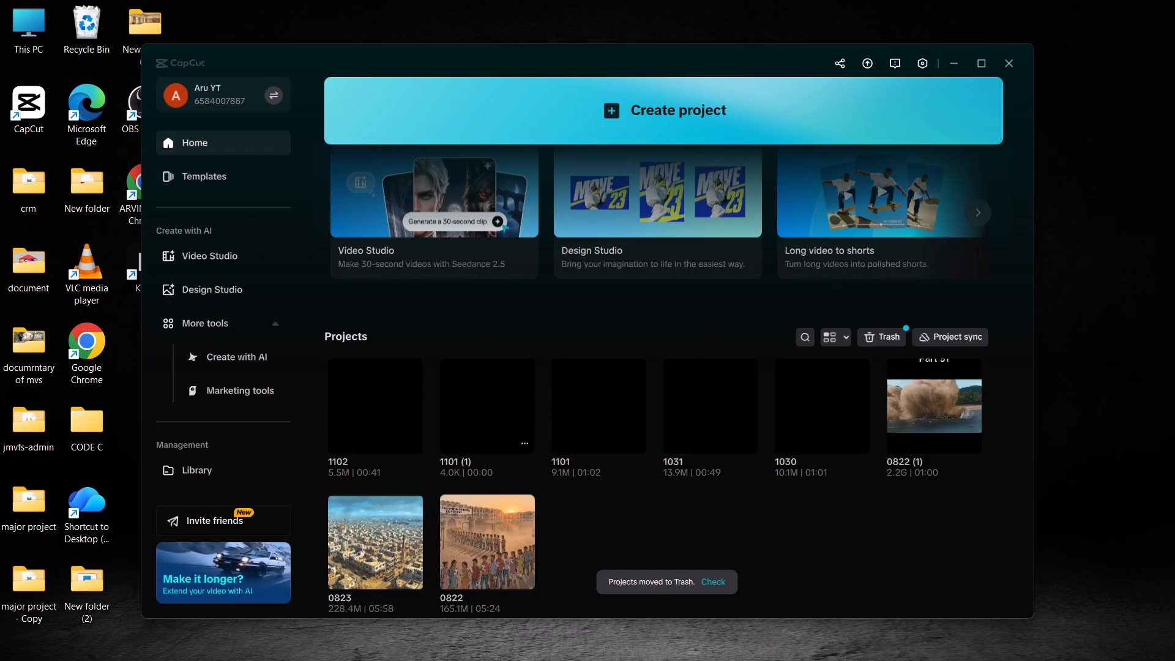
{"action": "left_click", "coordinate": [524, 449]}
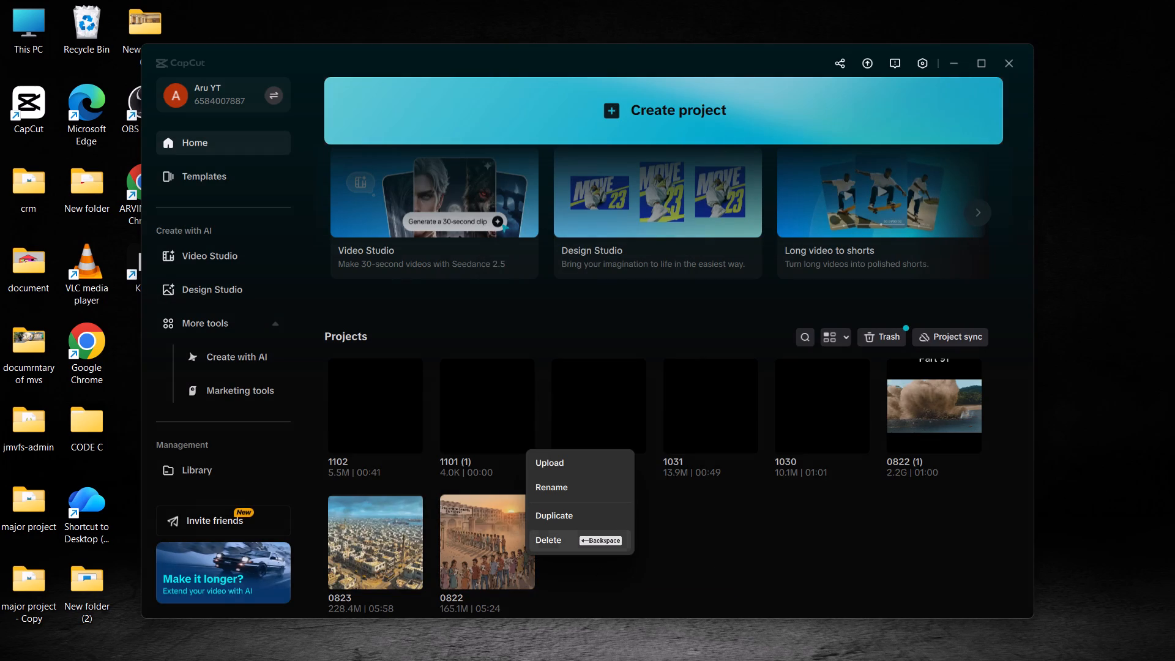
{"action": "left_click", "coordinate": [579, 539]}
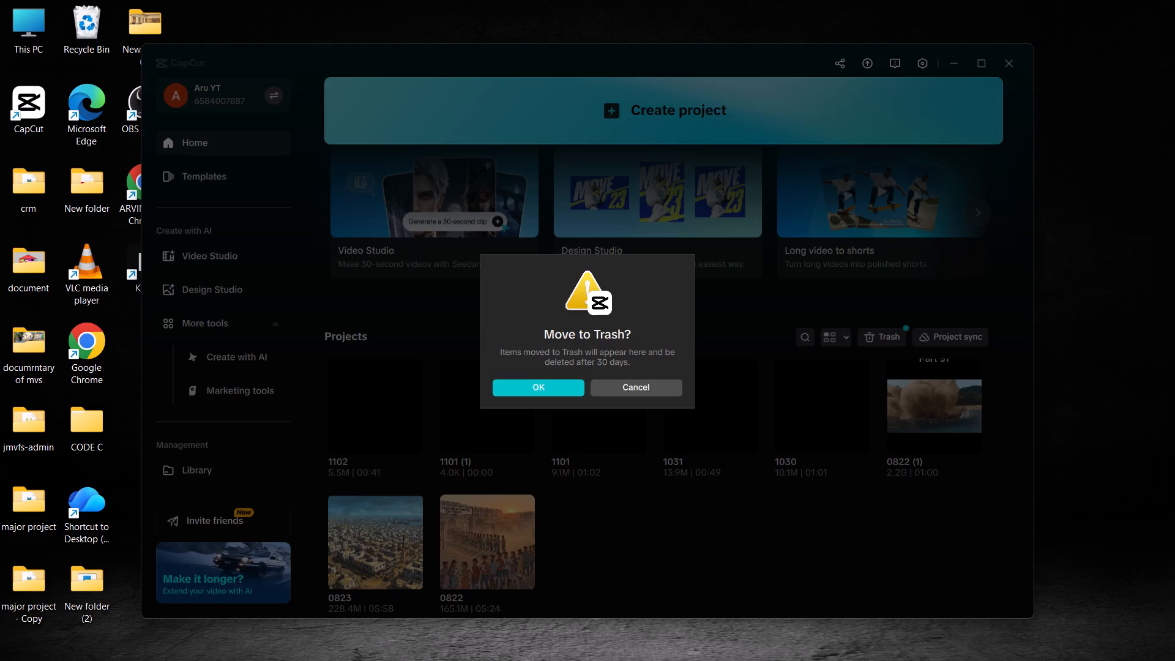
{"action": "left_click", "coordinate": [538, 389]}
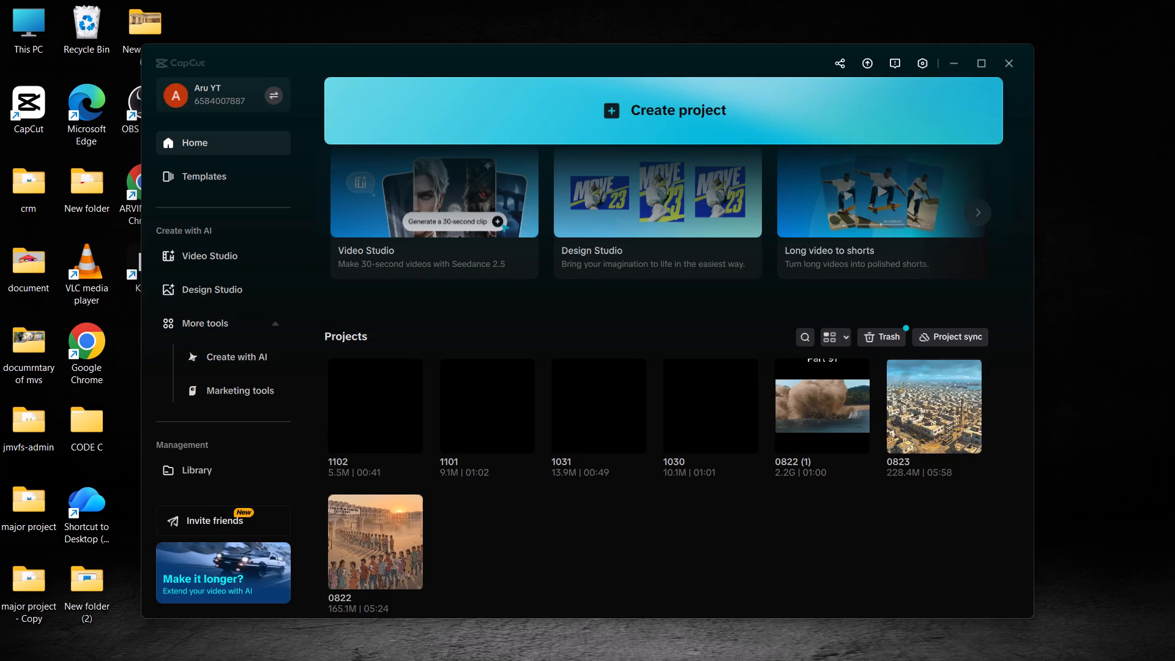
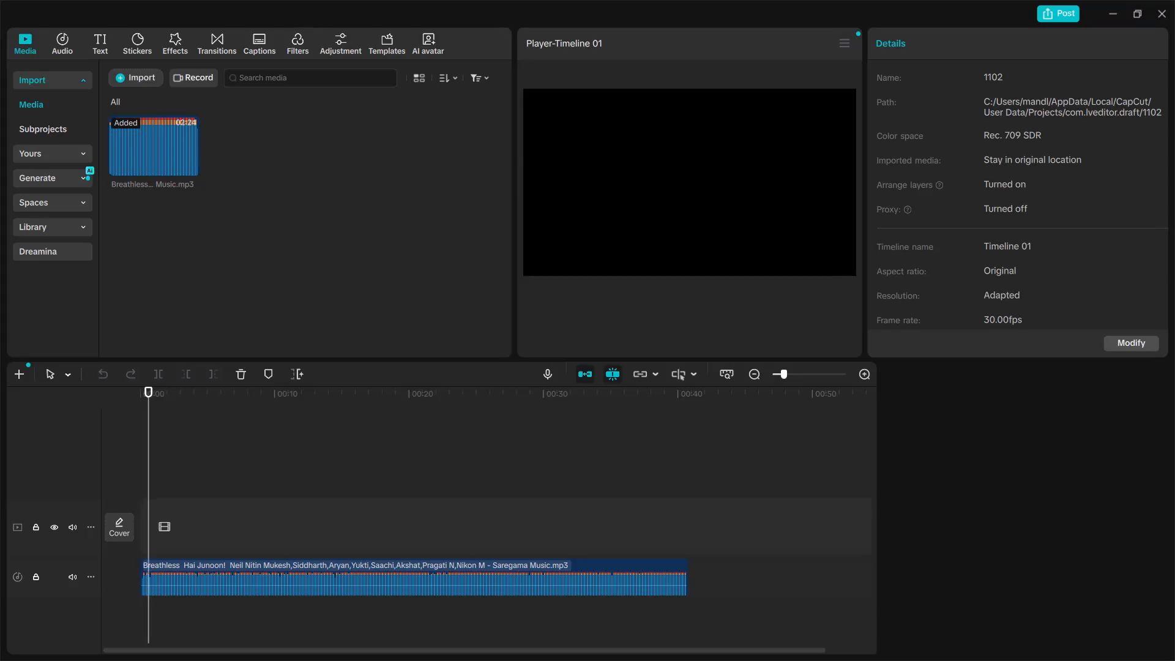
Import the image Romantic Garden Poetry at Sunset from the pic folder inside New folder (2) into the project media.
{"action": "key", "text": "space"}
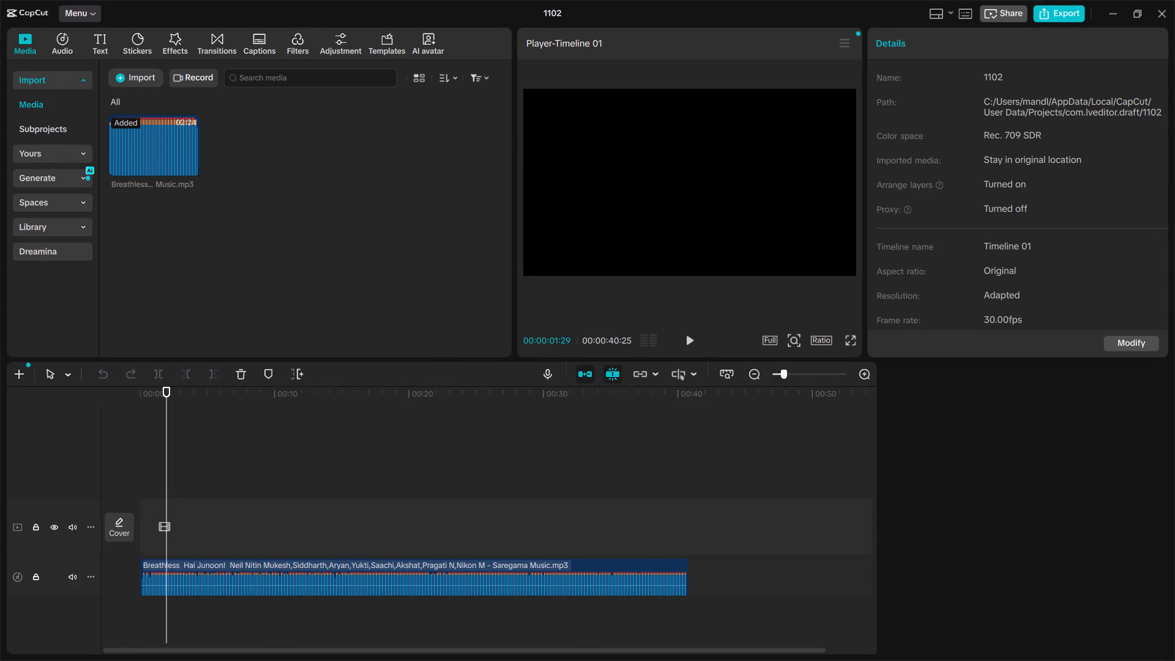
{"action": "left_click", "coordinate": [129, 76]}
{"action": "left_click", "coordinate": [150, 105]}
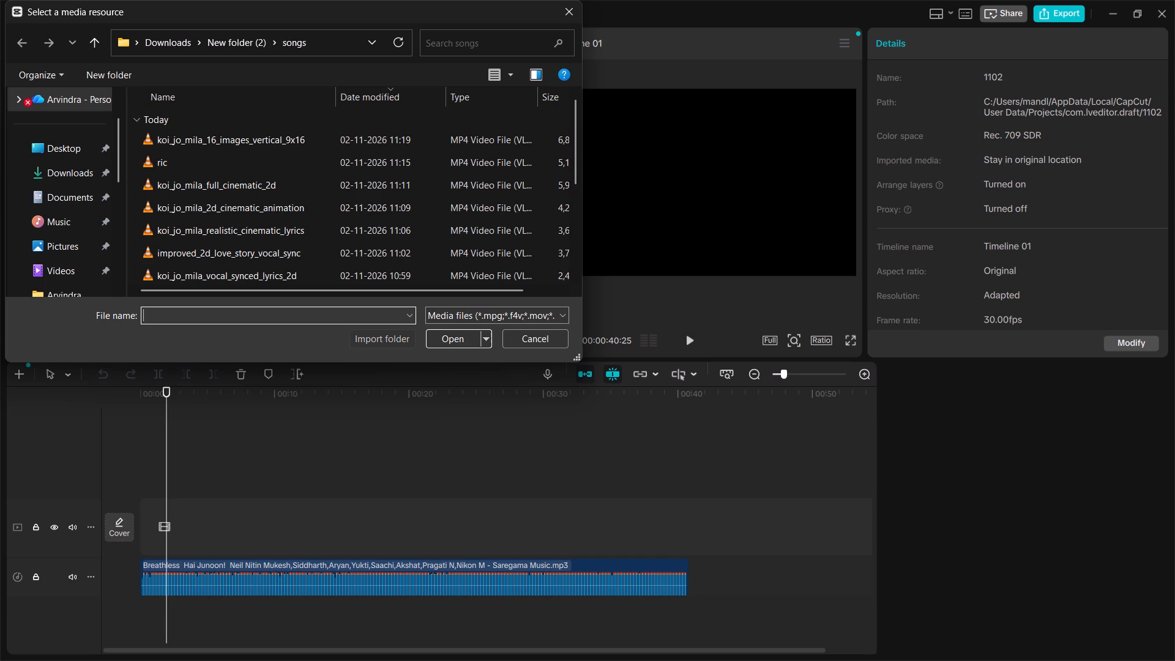
{"action": "left_click", "coordinate": [228, 40]}
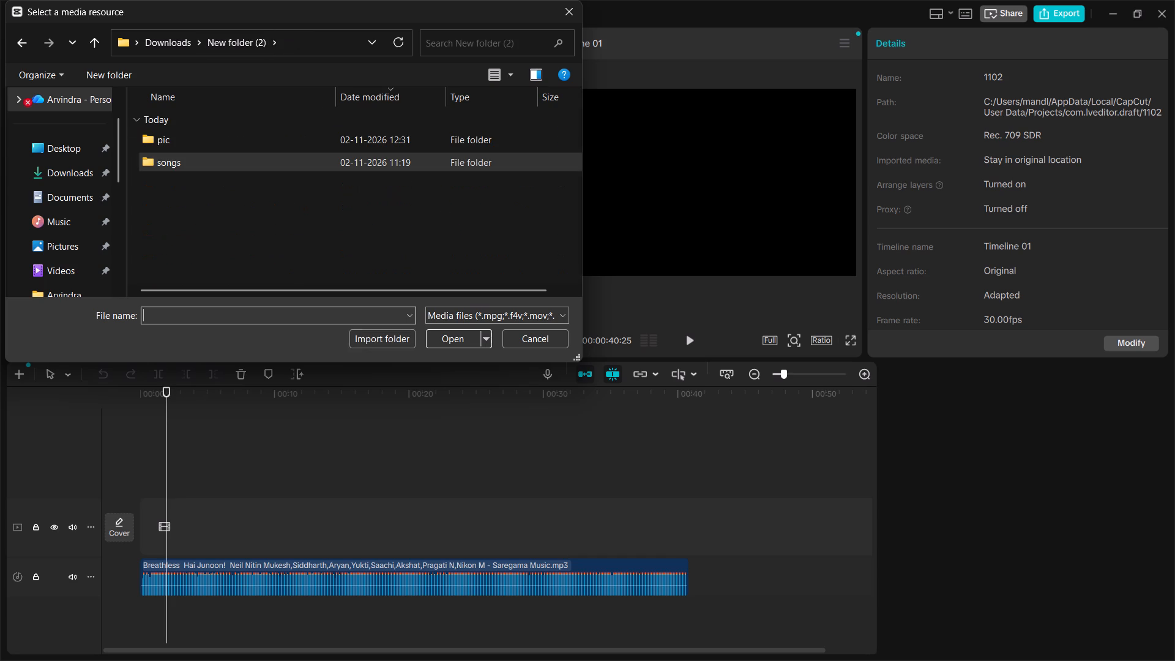
{"action": "double_click", "coordinate": [188, 136]}
{"action": "left_click", "coordinate": [195, 133]}
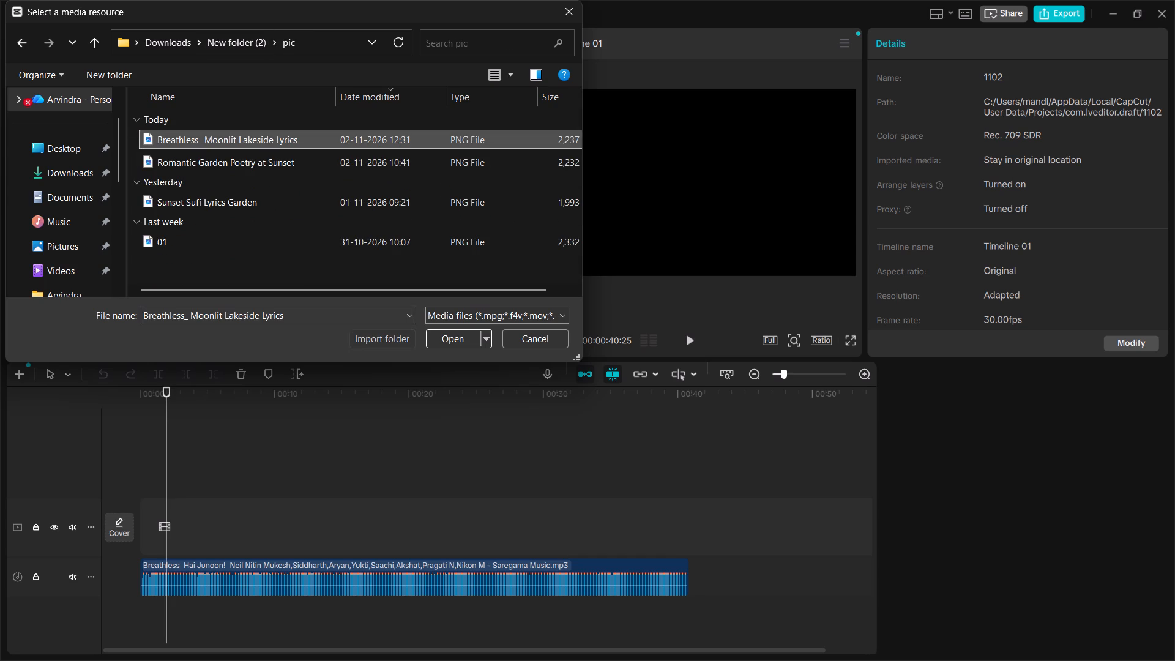
{"action": "left_click_drag", "start_coordinate": [133, 140], "coordinate": [152, 162]}
{"action": "double_click", "coordinate": [152, 162]}
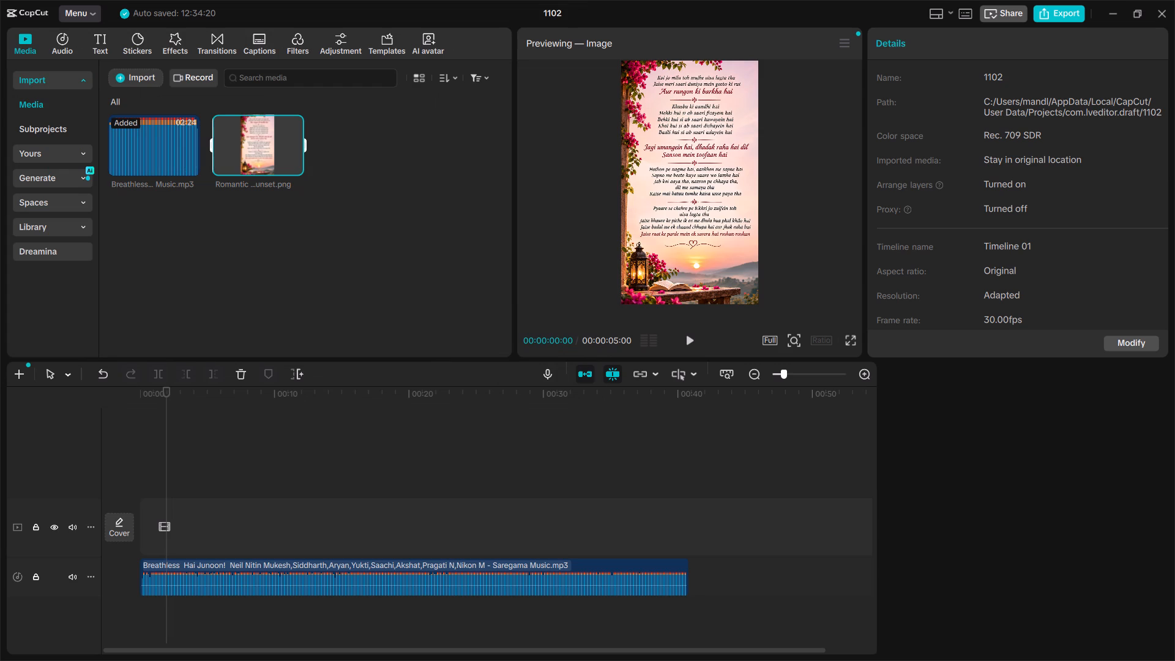
Import the image Breathless_ Moonlit Lakeside Lyrics from the pic folder into the project media.
{"action": "left_click", "coordinate": [151, 74]}
{"action": "left_click", "coordinate": [177, 118]}
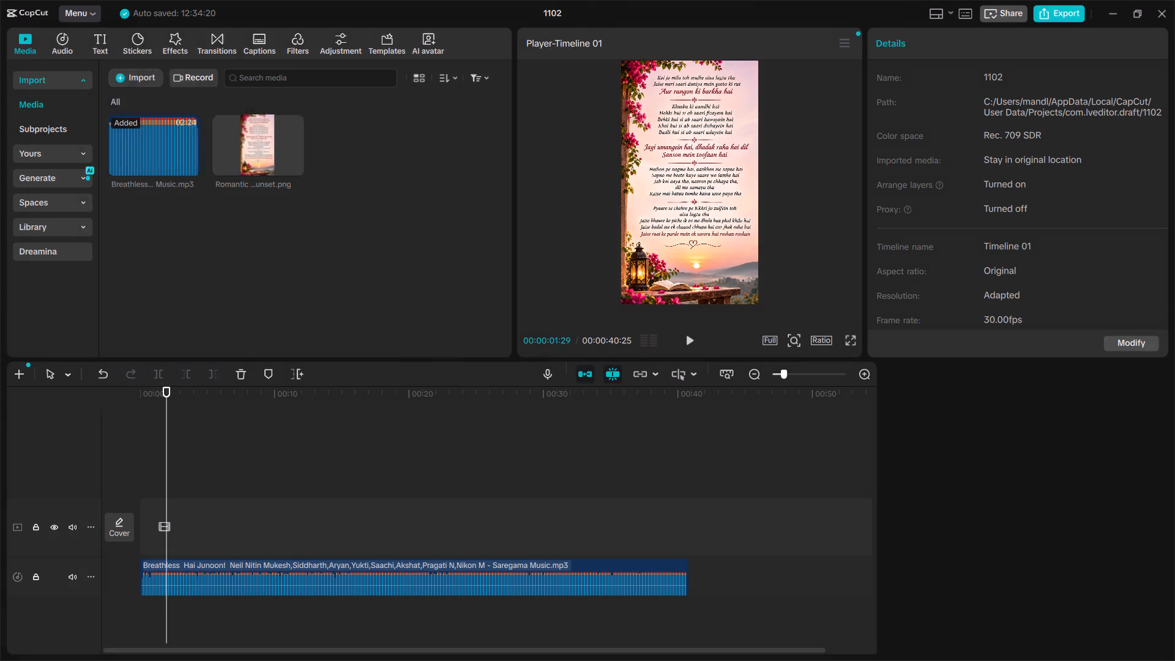
{"action": "double_click", "coordinate": [211, 134]}
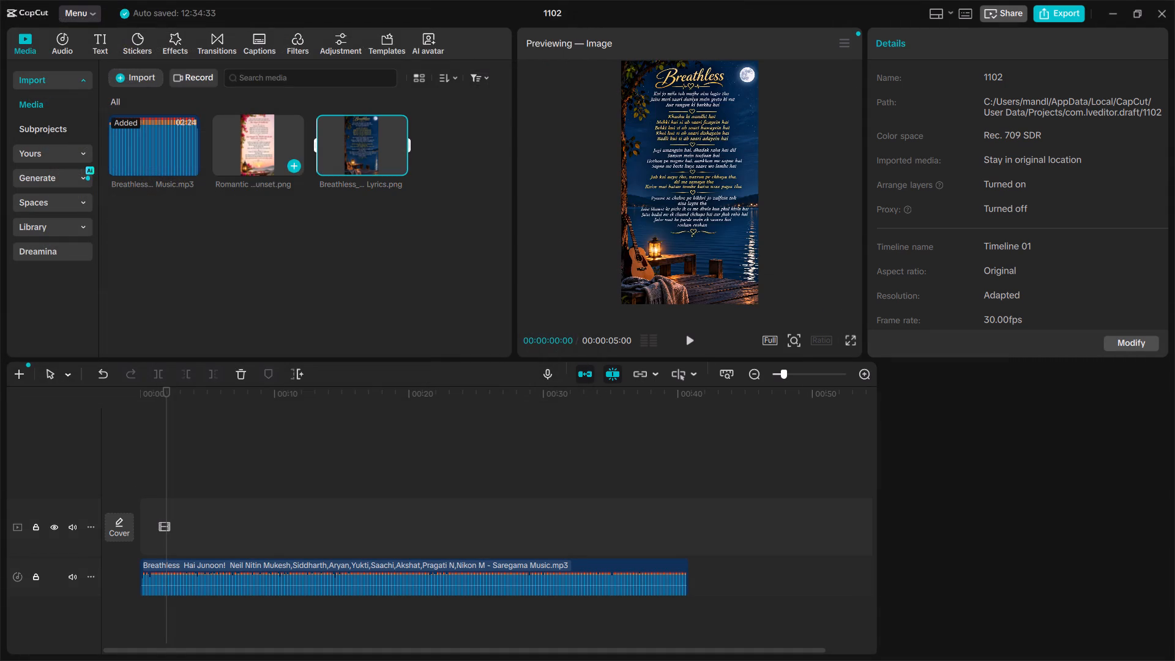
Place the Breathless_ Moonlit Lakeside Lyrics image at the start of the main video track.
{"action": "left_click_drag", "start_coordinate": [371, 149], "coordinate": [160, 518]}
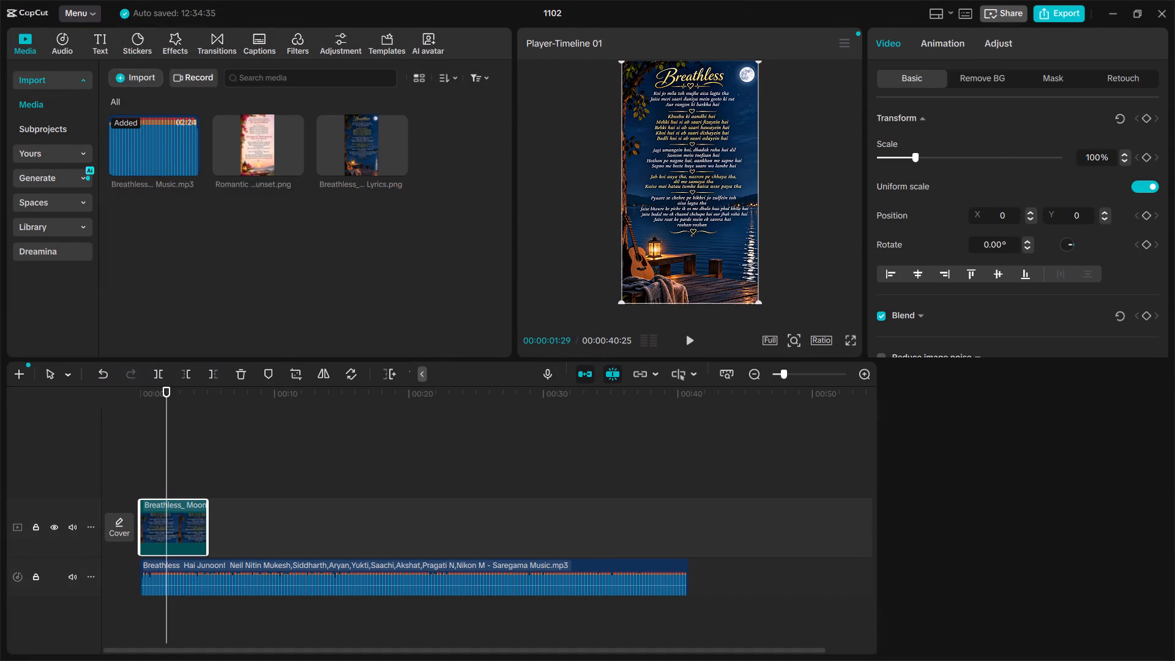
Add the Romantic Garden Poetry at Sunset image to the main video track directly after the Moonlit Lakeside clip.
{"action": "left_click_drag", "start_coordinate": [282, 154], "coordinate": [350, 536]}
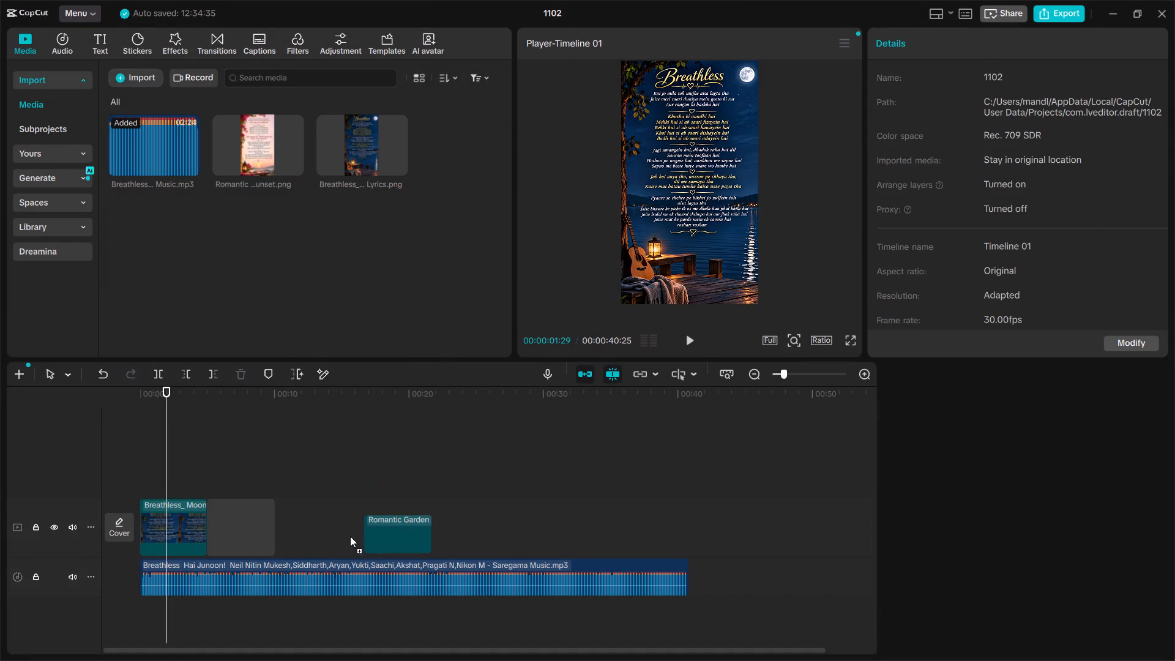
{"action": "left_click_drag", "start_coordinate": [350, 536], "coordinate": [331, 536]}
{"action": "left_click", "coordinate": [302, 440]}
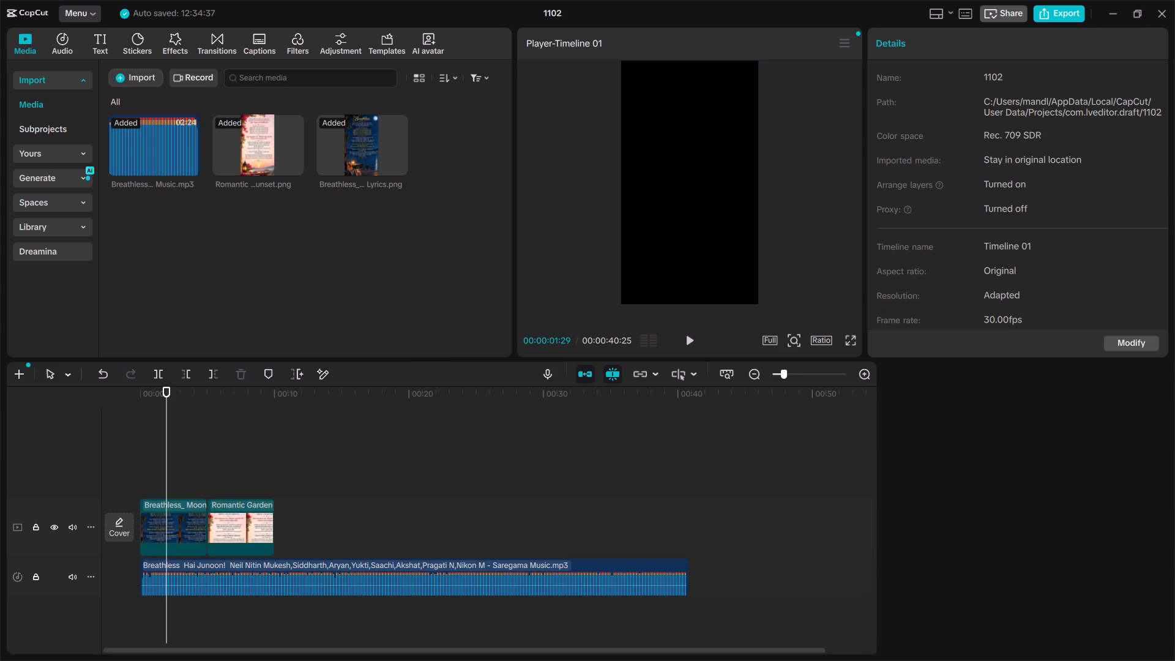
Scrub the playhead across the two image clips to compare them in the player.
{"action": "left_click", "coordinate": [262, 435]}
{"action": "left_click_drag", "start_coordinate": [262, 435], "coordinate": [200, 438]}
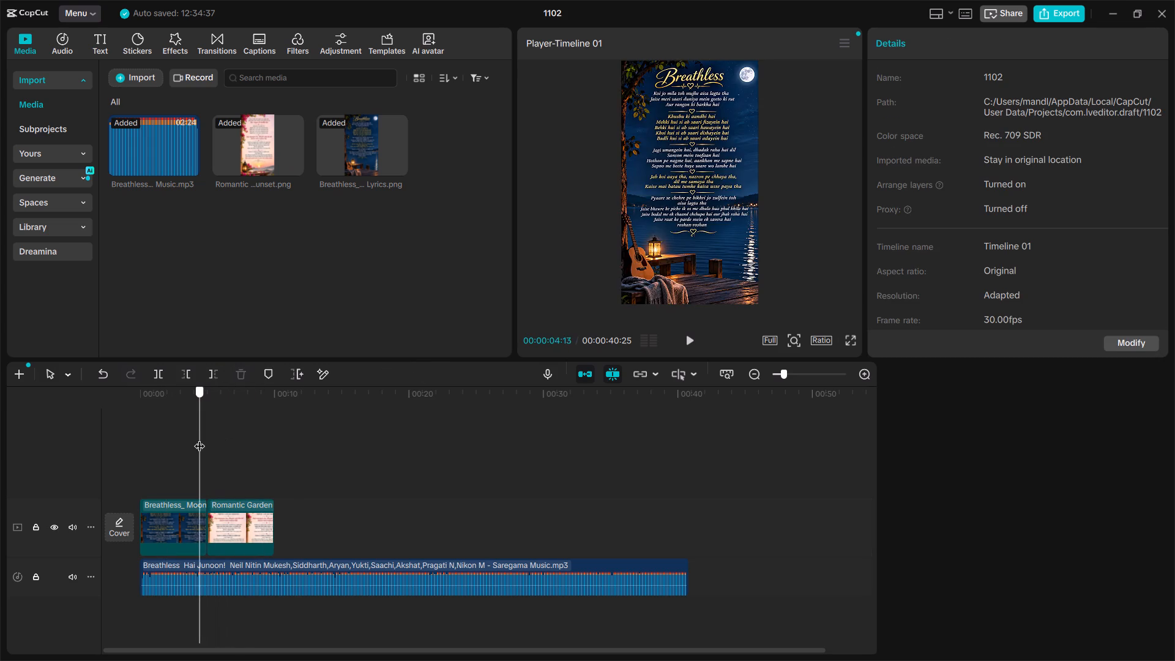
{"action": "left_click_drag", "start_coordinate": [200, 438], "coordinate": [185, 468]}
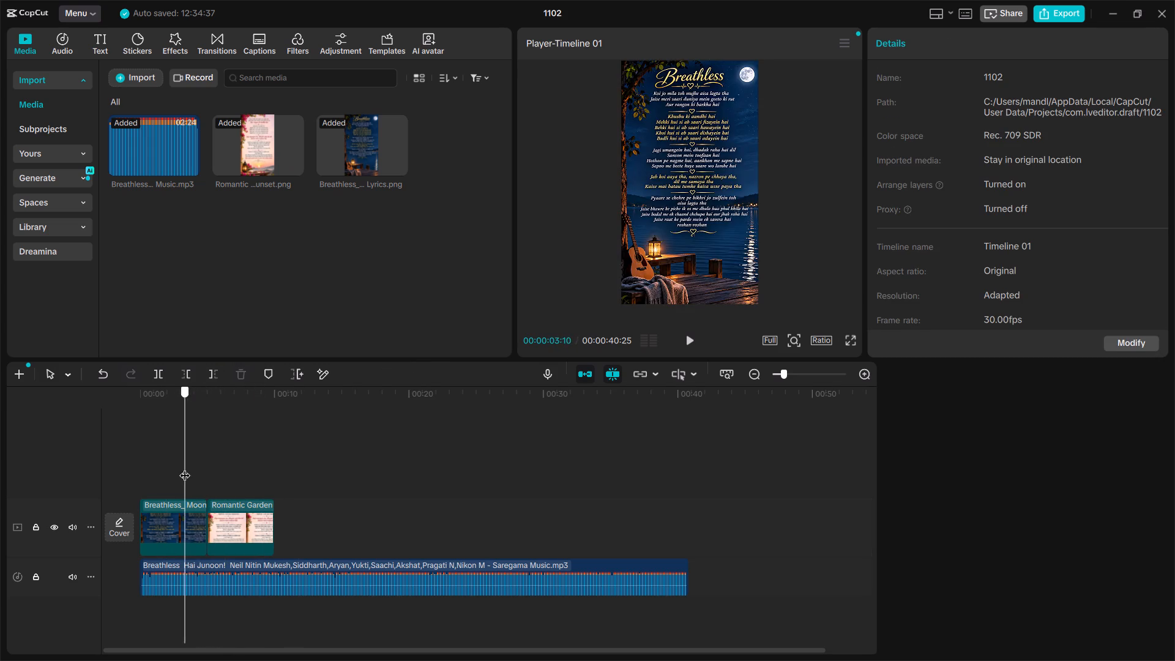
{"action": "left_click_drag", "start_coordinate": [185, 468], "coordinate": [220, 476]}
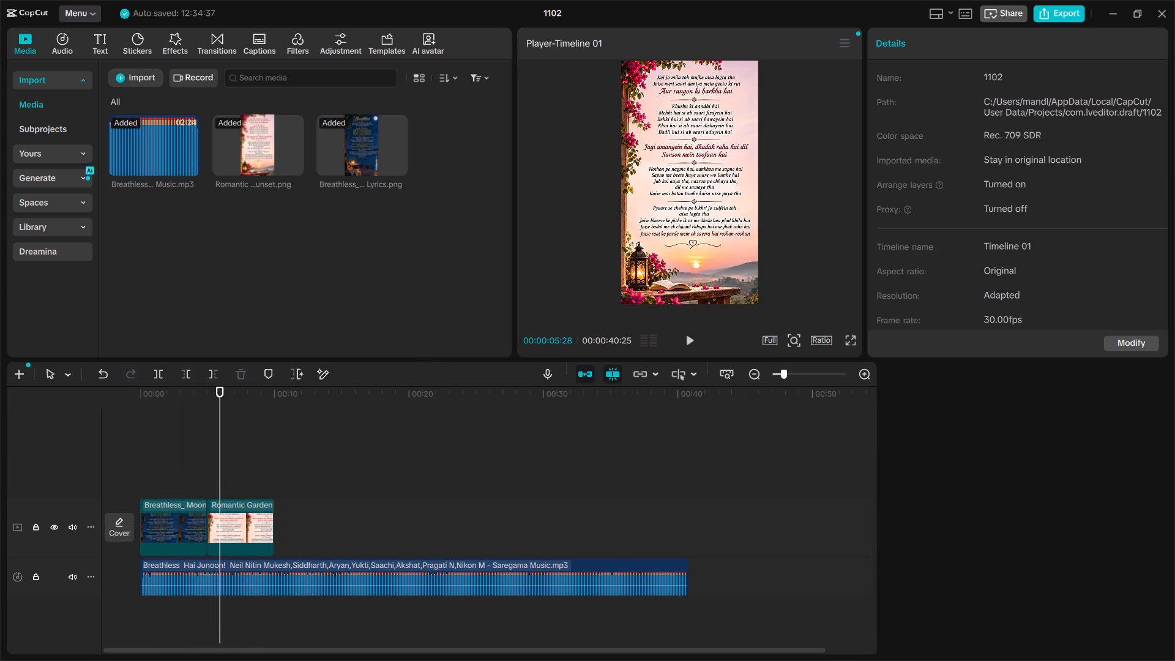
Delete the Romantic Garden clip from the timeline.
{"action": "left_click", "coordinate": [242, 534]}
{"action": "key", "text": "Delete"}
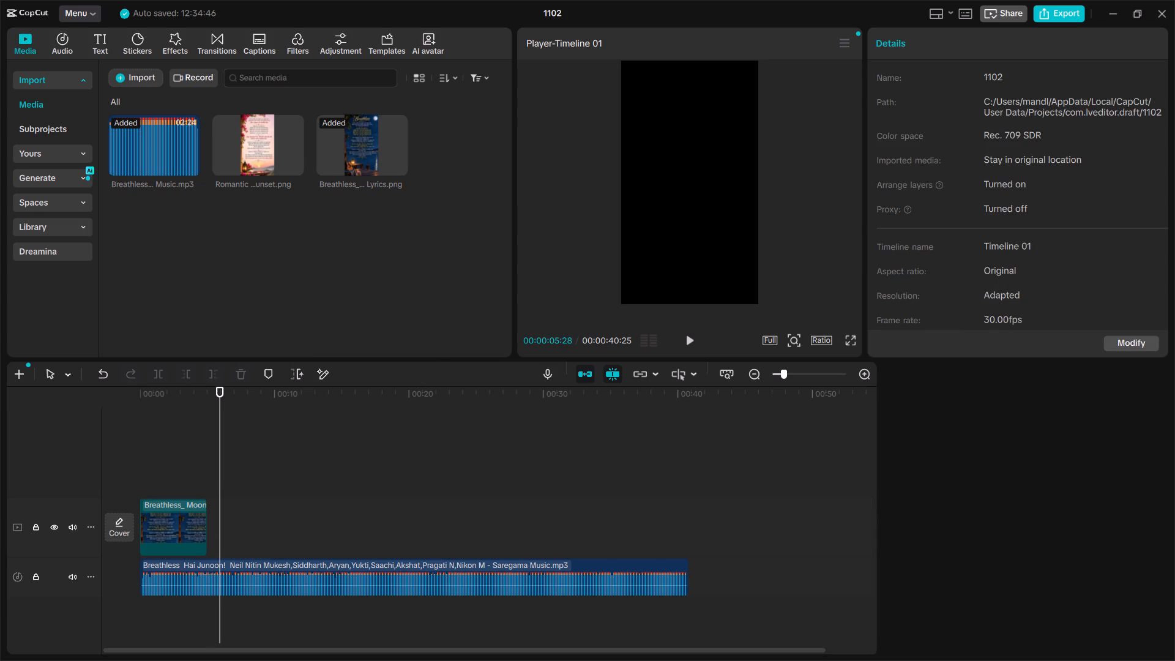
Extend the Moonlit Lakeside image clip to 00:00:40:25 so it spans the full length of the audio clip.
{"action": "left_click_drag", "start_coordinate": [192, 531], "coordinate": [201, 528]}
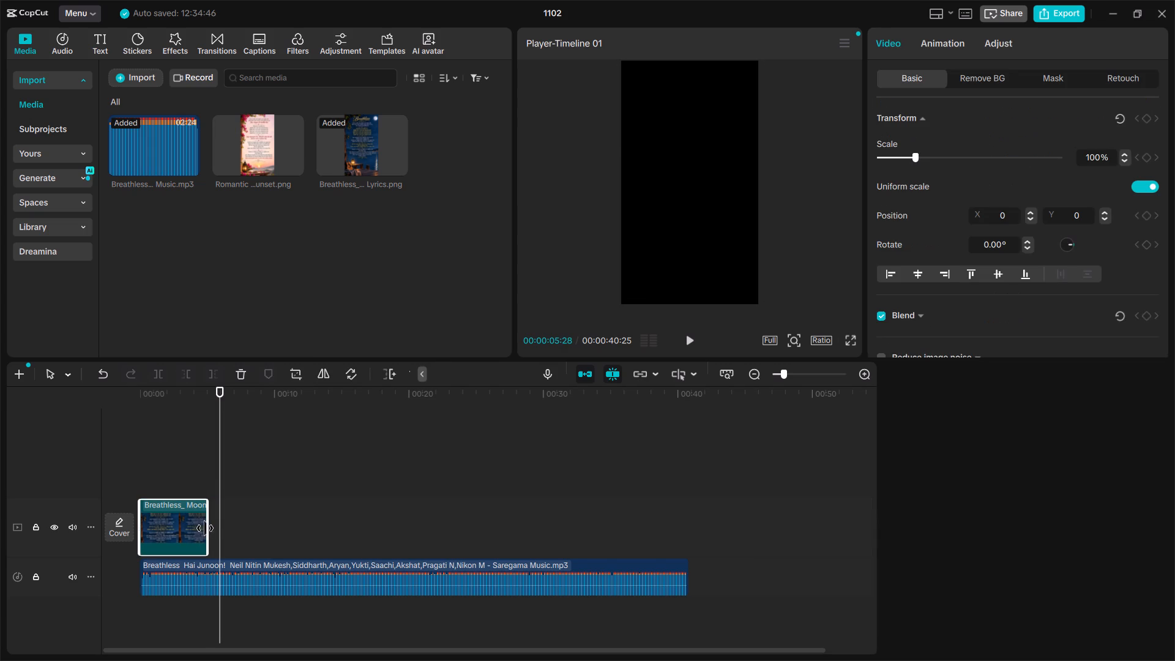
{"action": "left_click_drag", "start_coordinate": [208, 528], "coordinate": [680, 539]}
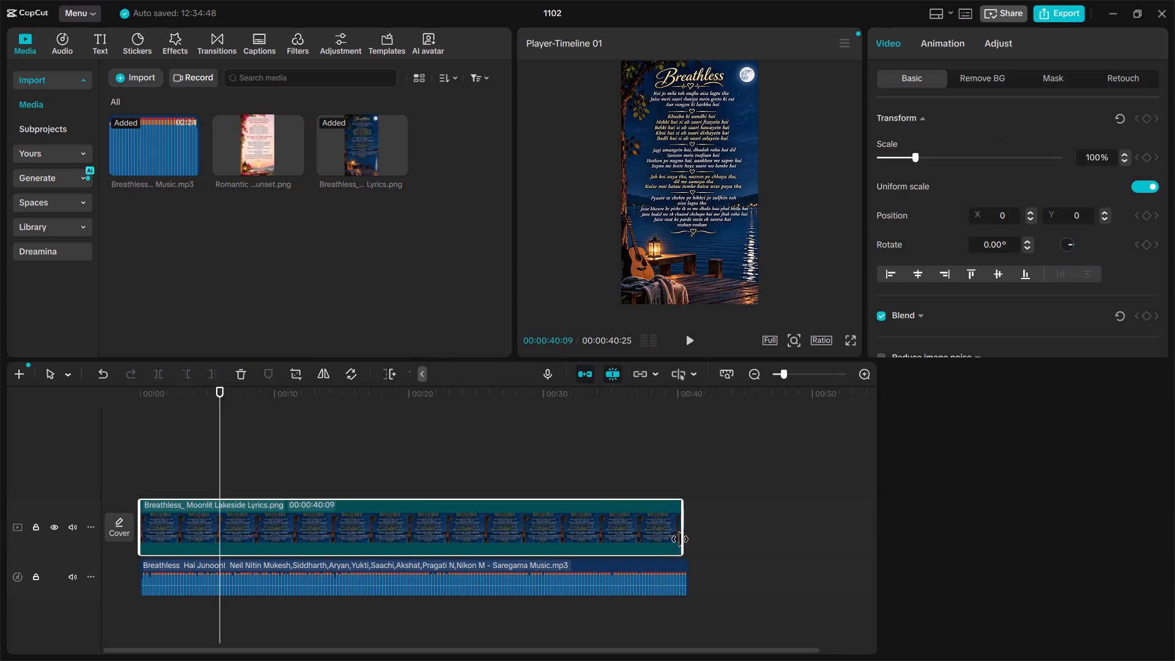
{"action": "left_click_drag", "start_coordinate": [680, 539], "coordinate": [682, 539]}
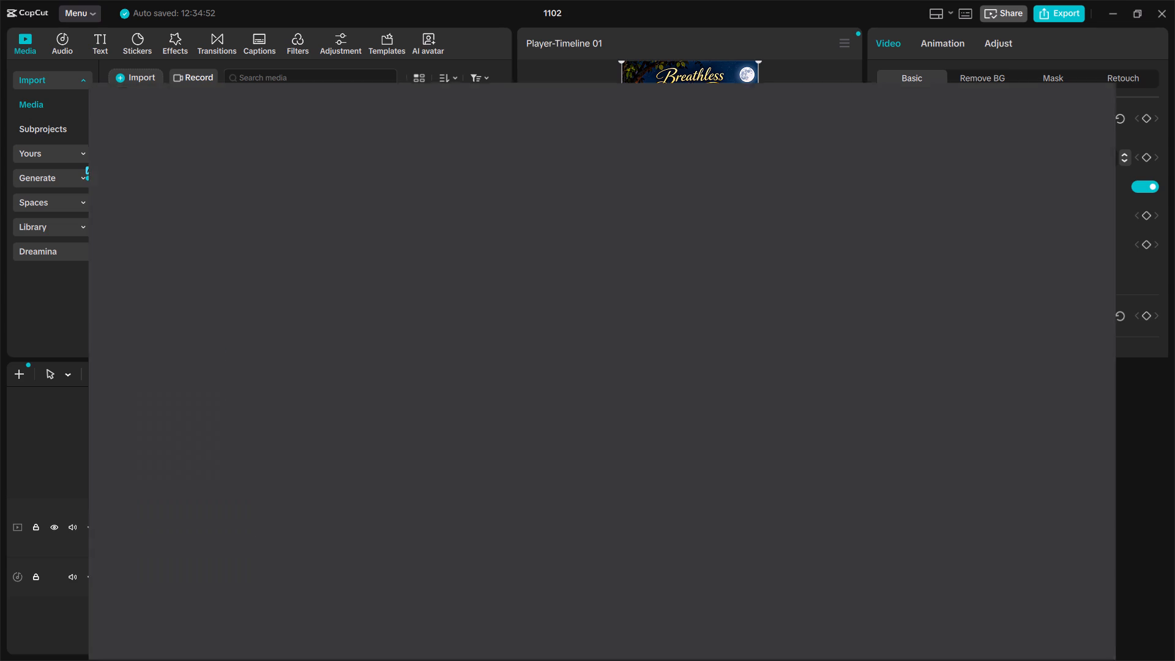
Switch to Brave and toggle playback of the Best of Anuv Jain 2024 video on YouTube.
{"action": "left_click", "coordinate": [435, 1]}
{"action": "left_click", "coordinate": [444, 213]}
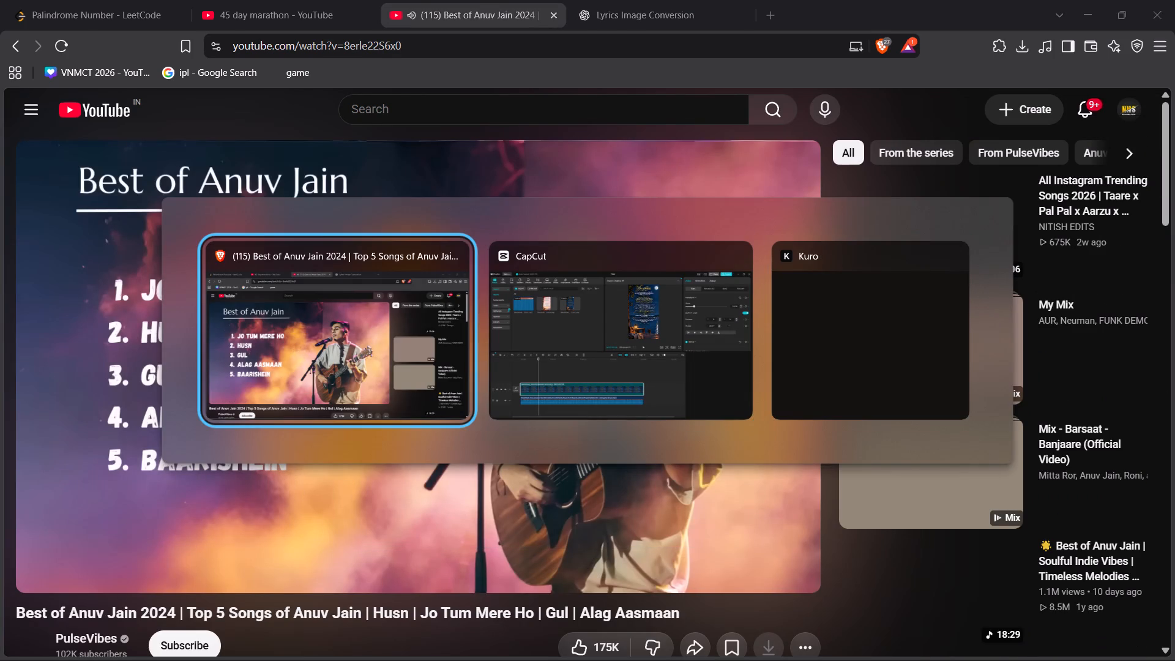
Return to CapCut and play the timeline to preview the image with the song.
{"action": "key", "text": "space"}
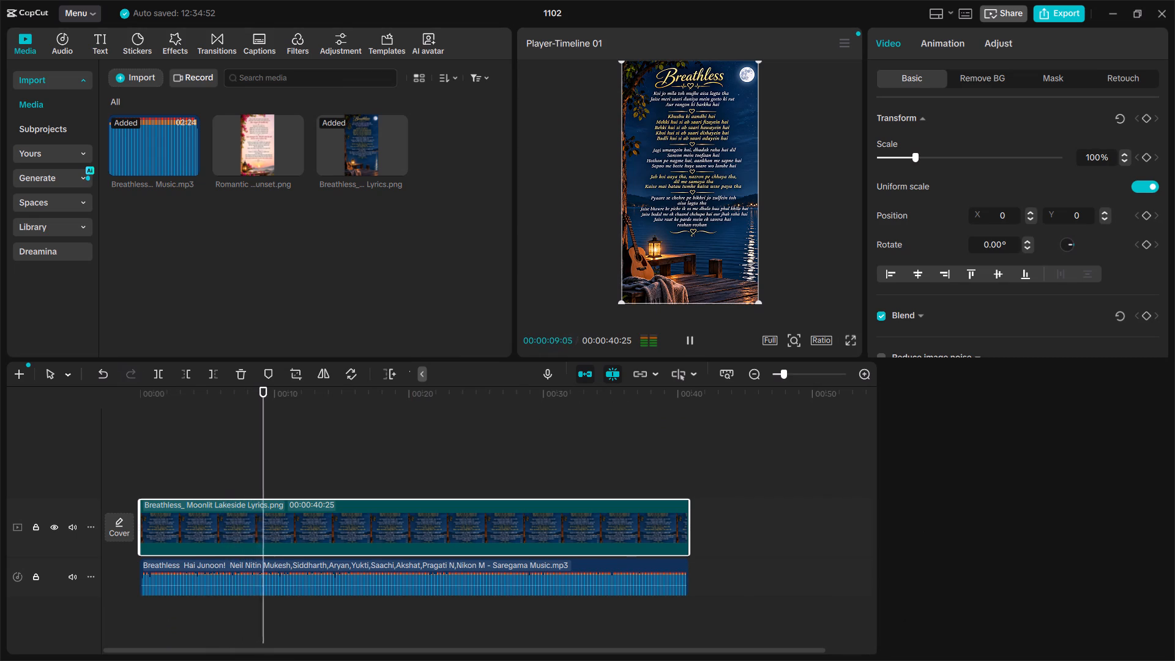
Add the trending music-player waveform sticker above the image clip from about 1.5 s and extend it to the image clip's end.
{"action": "left_click", "coordinate": [124, 48]}
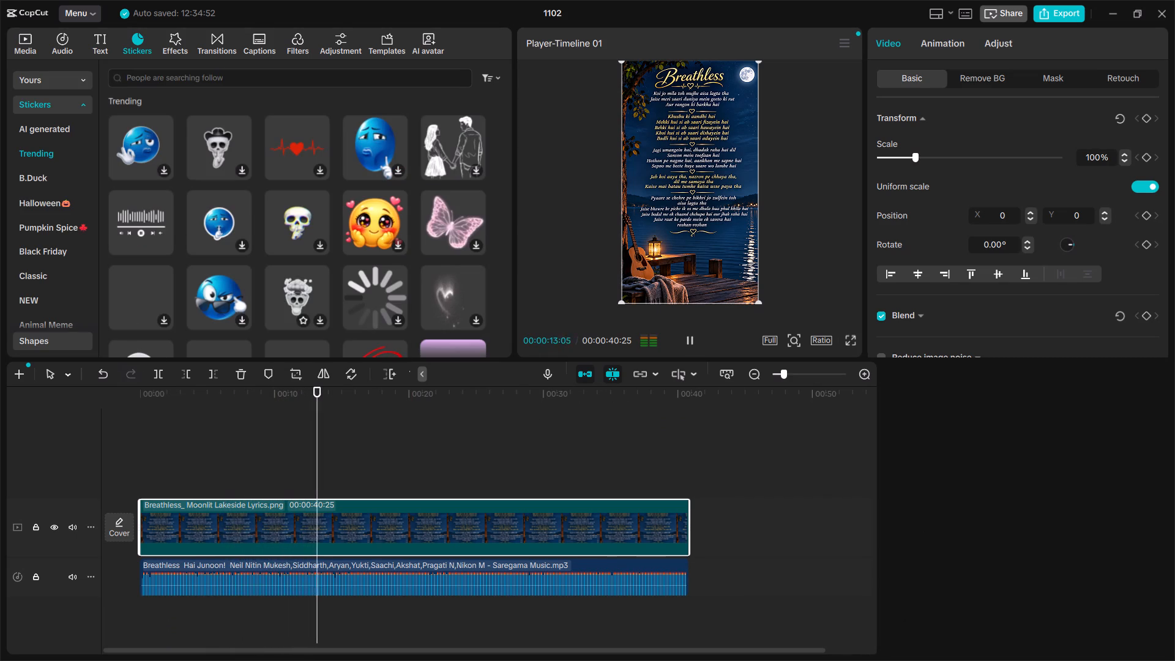
{"action": "left_click_drag", "start_coordinate": [128, 215], "coordinate": [132, 408]}
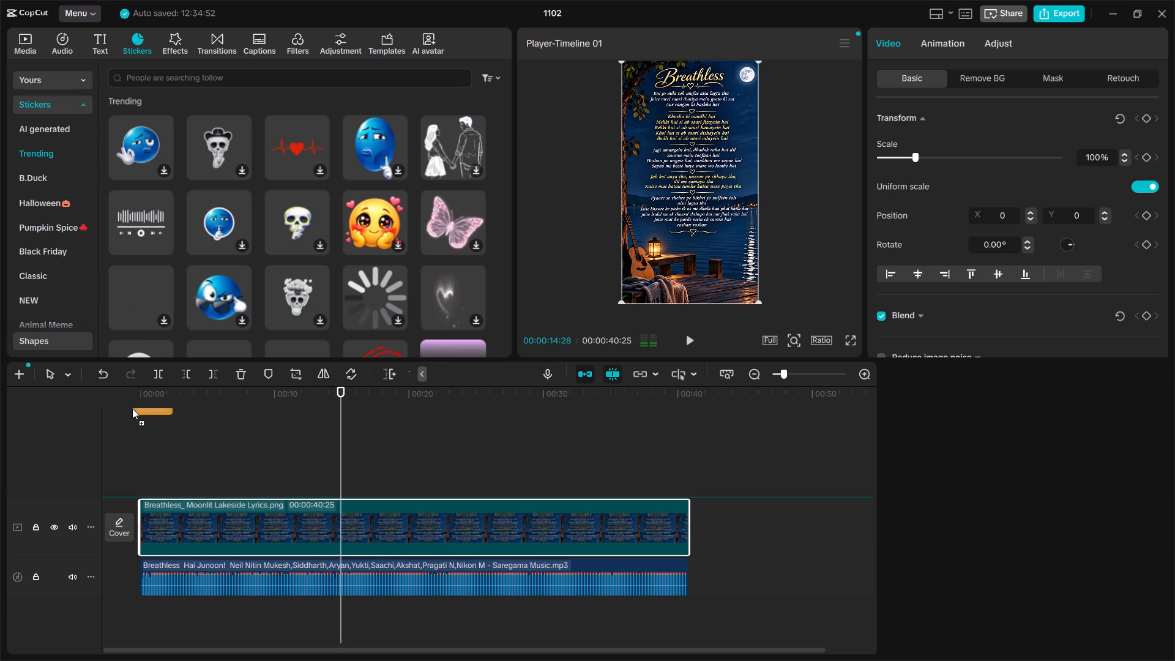
{"action": "left_click_drag", "start_coordinate": [132, 408], "coordinate": [173, 493]}
{"action": "left_click_drag", "start_coordinate": [173, 493], "coordinate": [162, 486]}
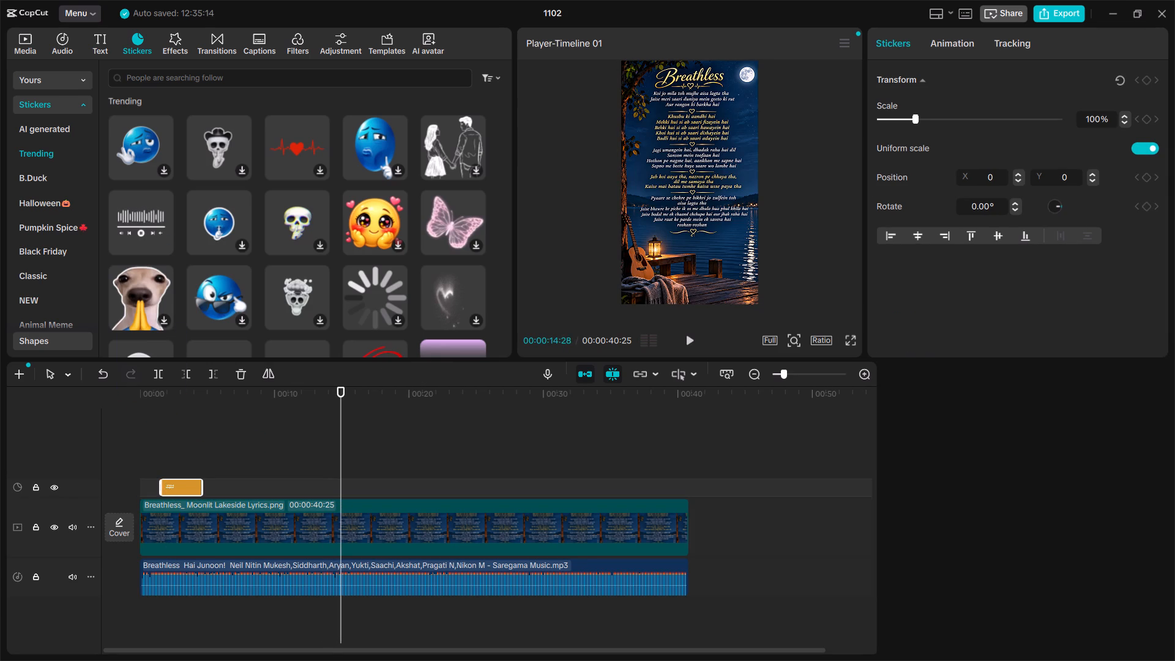
{"action": "left_click_drag", "start_coordinate": [204, 485], "coordinate": [688, 518]}
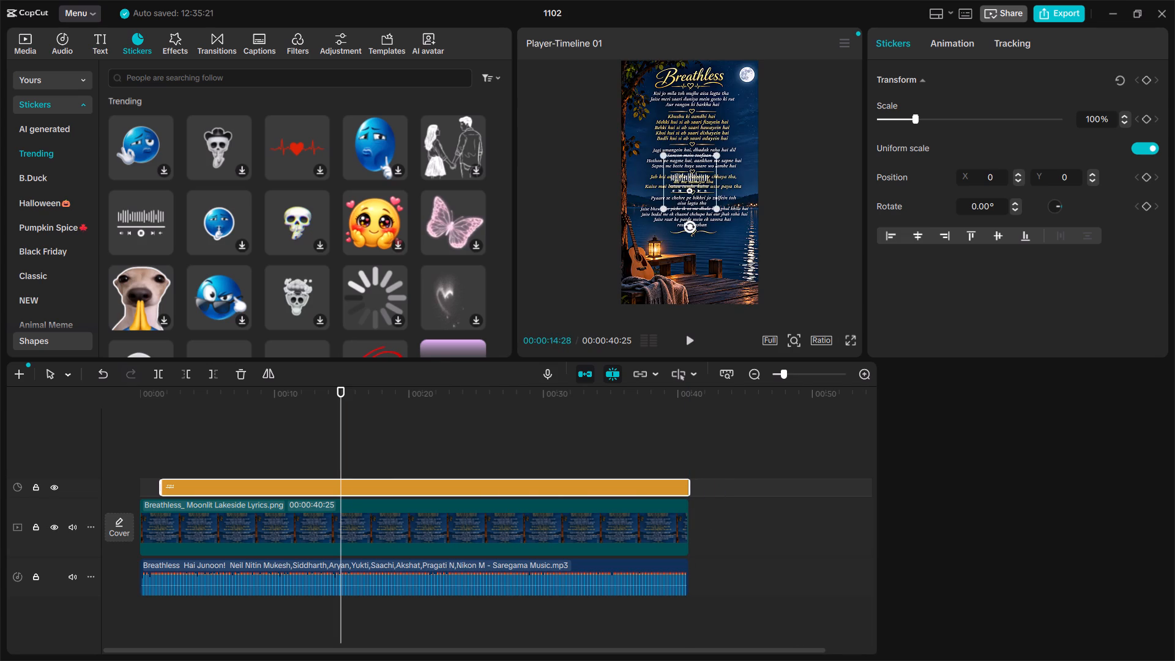
Move the music-player sticker below the lyrics to about X 0, Y -1327, and play the timeline to check it.
{"action": "left_click_drag", "start_coordinate": [700, 200], "coordinate": [697, 286]}
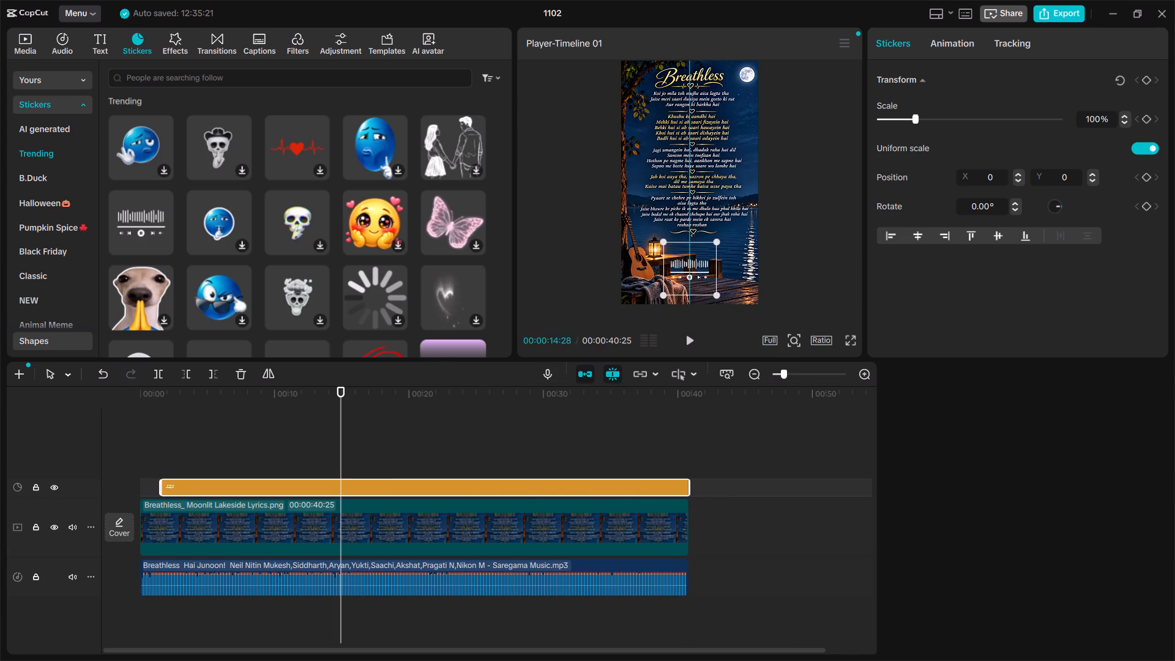
{"action": "left_click_drag", "start_coordinate": [697, 286], "coordinate": [697, 283]}
{"action": "key", "text": "space"}
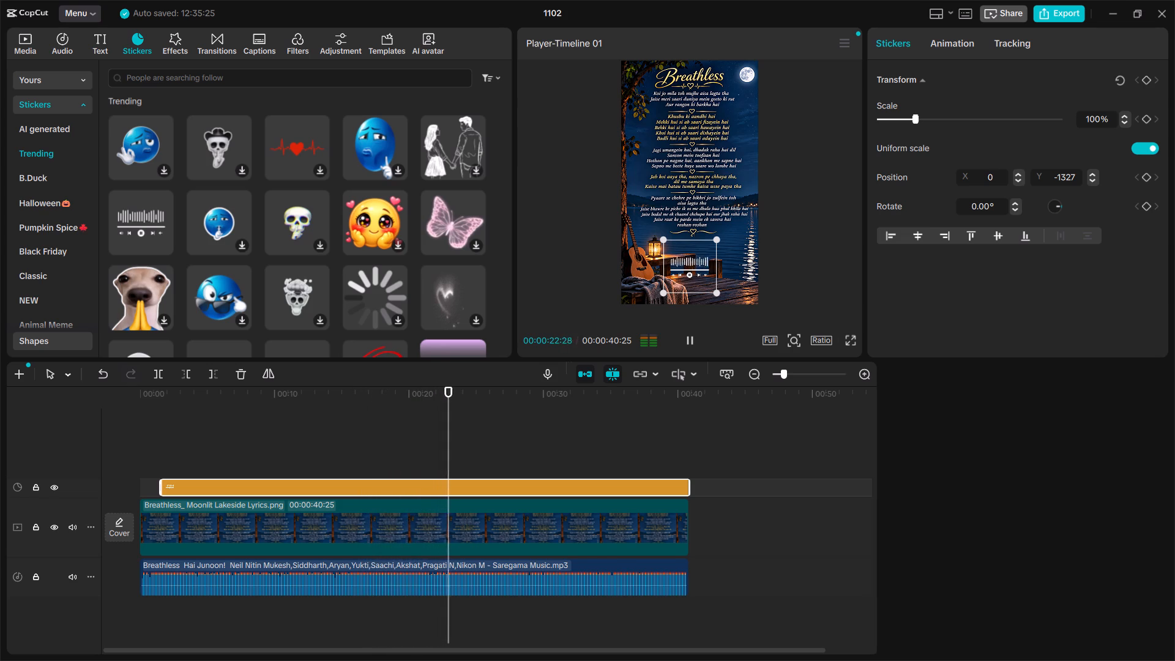
{"action": "left_click", "coordinate": [697, 283]}
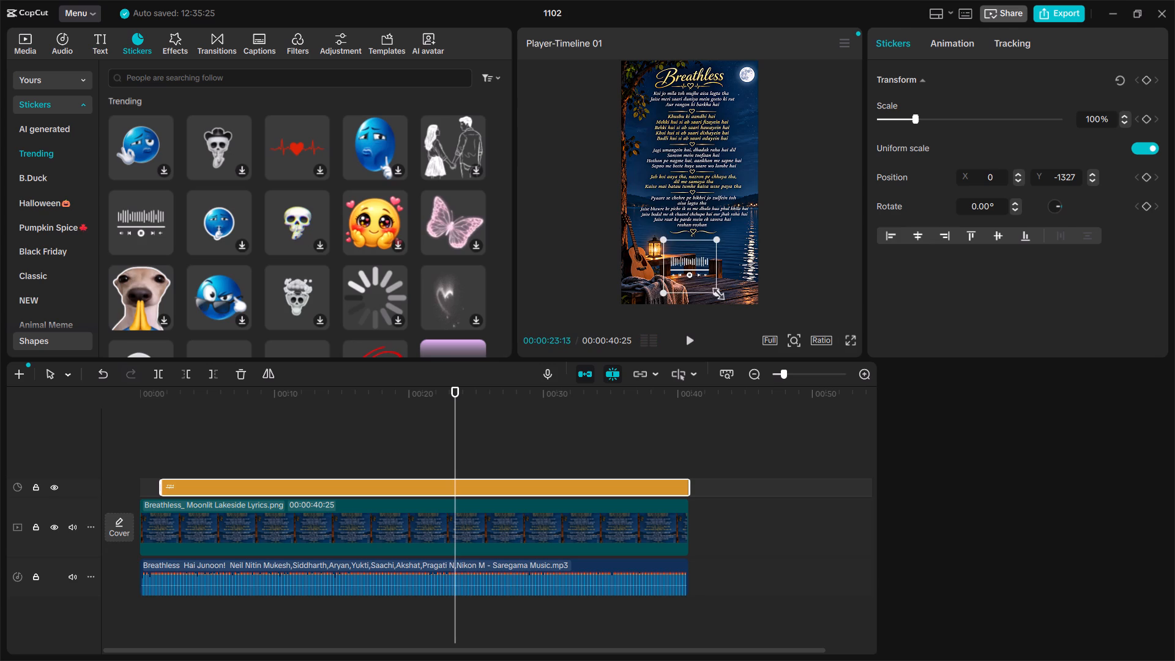
Enlarge the music-player sticker to 123% and lower it to about Y -1401.
{"action": "left_click_drag", "start_coordinate": [715, 291], "coordinate": [729, 297]}
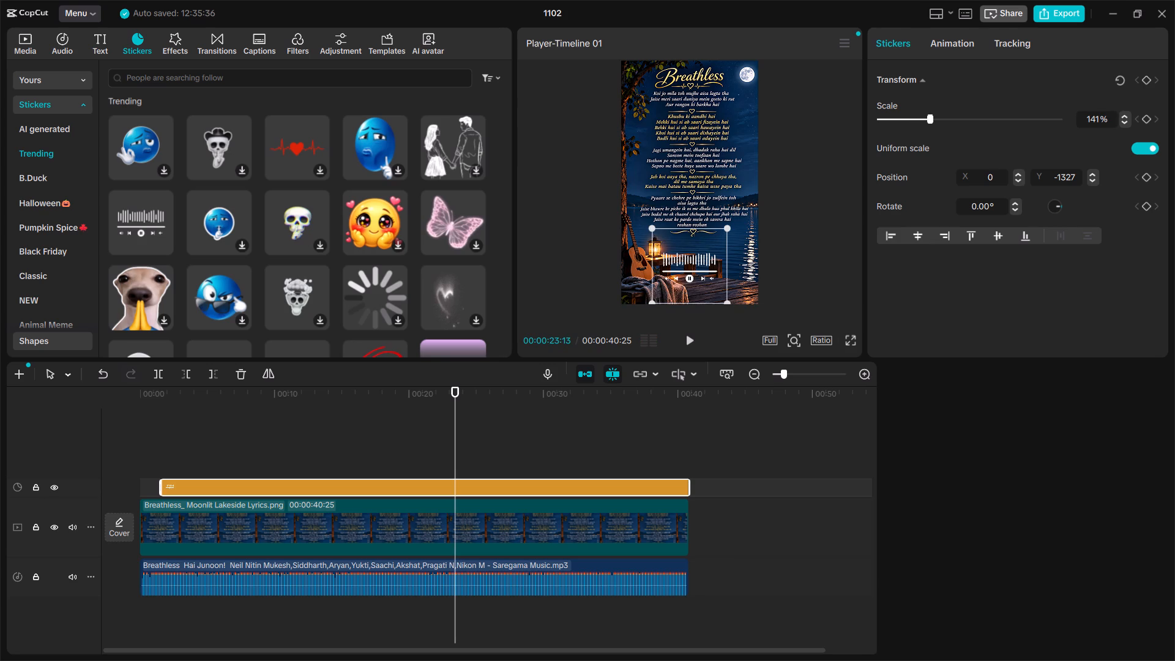
{"action": "left_click_drag", "start_coordinate": [727, 299], "coordinate": [718, 296]}
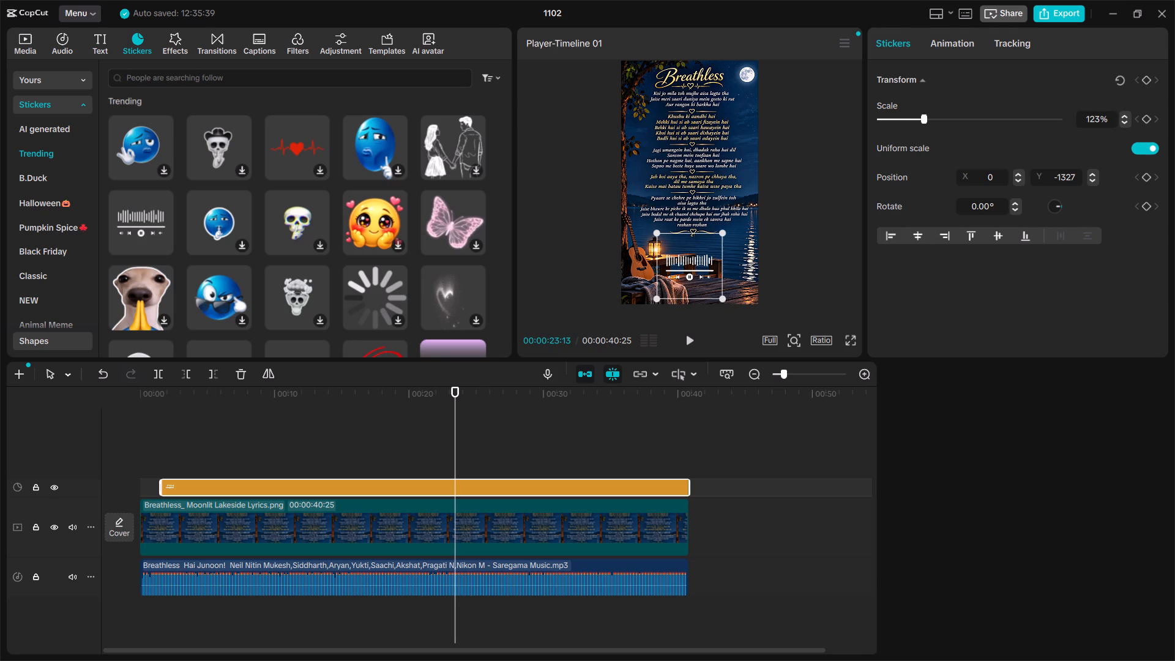
{"action": "left_click", "coordinate": [703, 280]}
Play the timeline to preview the resized sticker over the image, deselecting the sticker for a clear view.
{"action": "key", "text": "space"}
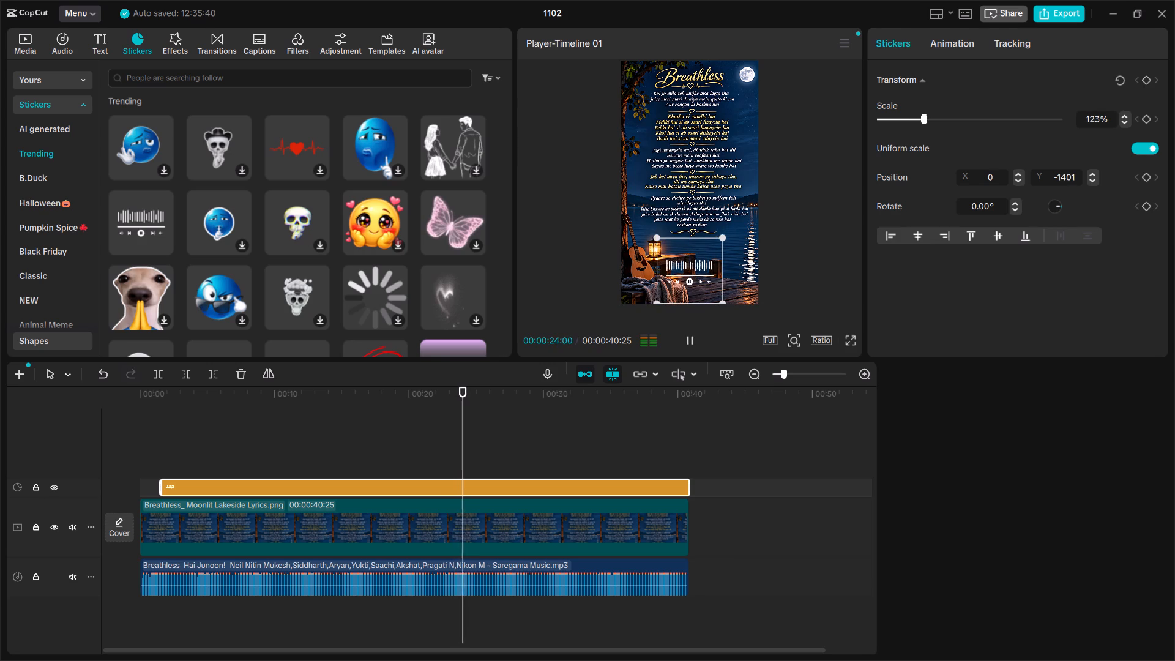
{"action": "left_click", "coordinate": [755, 283]}
{"action": "key", "text": "space"}
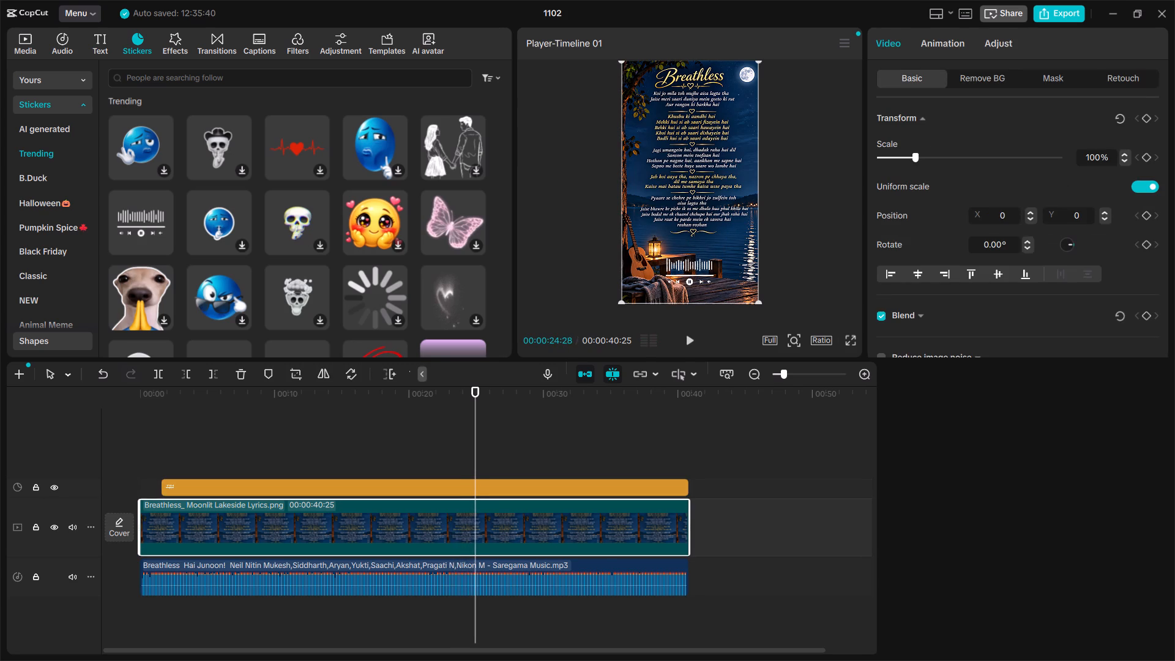
{"action": "key", "text": "space"}
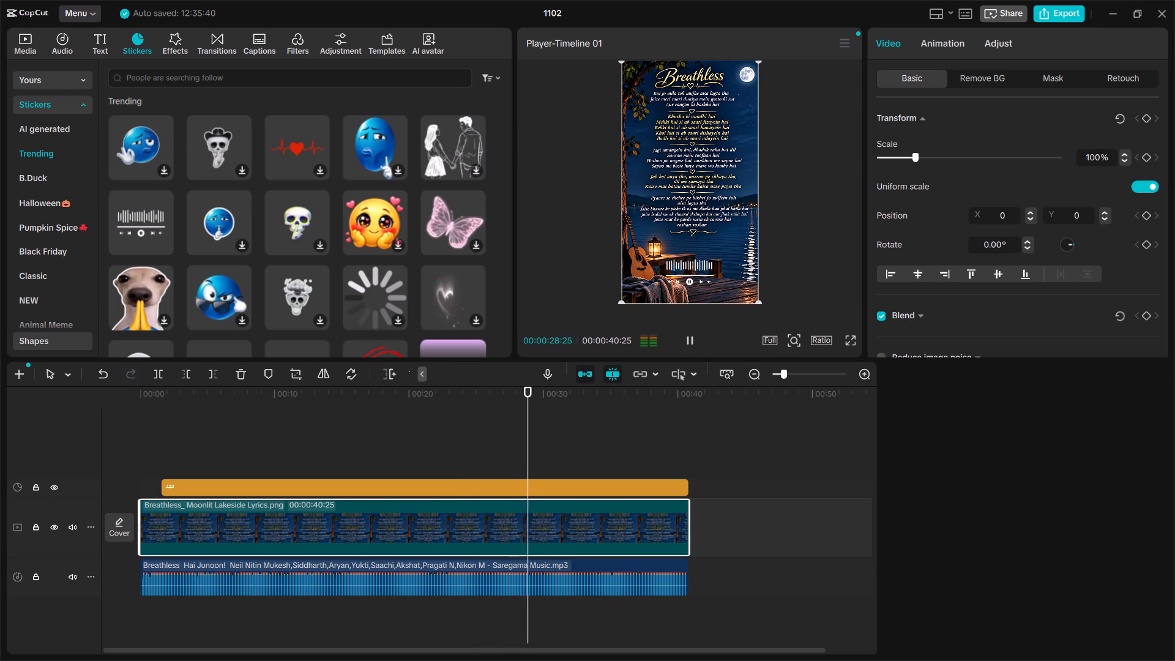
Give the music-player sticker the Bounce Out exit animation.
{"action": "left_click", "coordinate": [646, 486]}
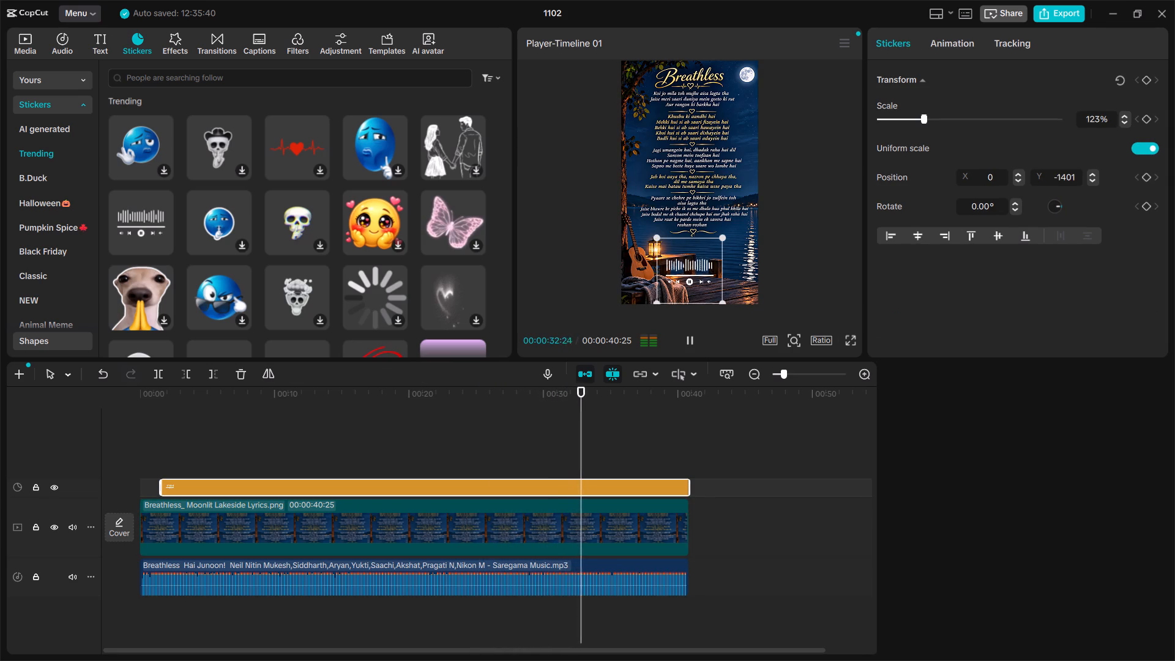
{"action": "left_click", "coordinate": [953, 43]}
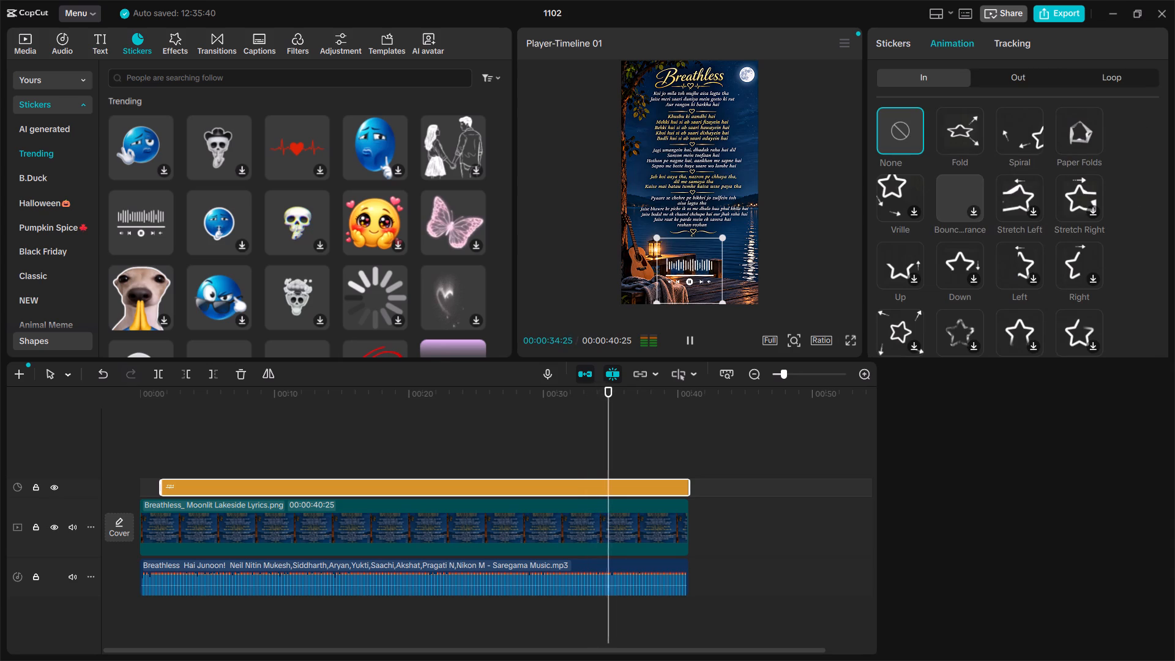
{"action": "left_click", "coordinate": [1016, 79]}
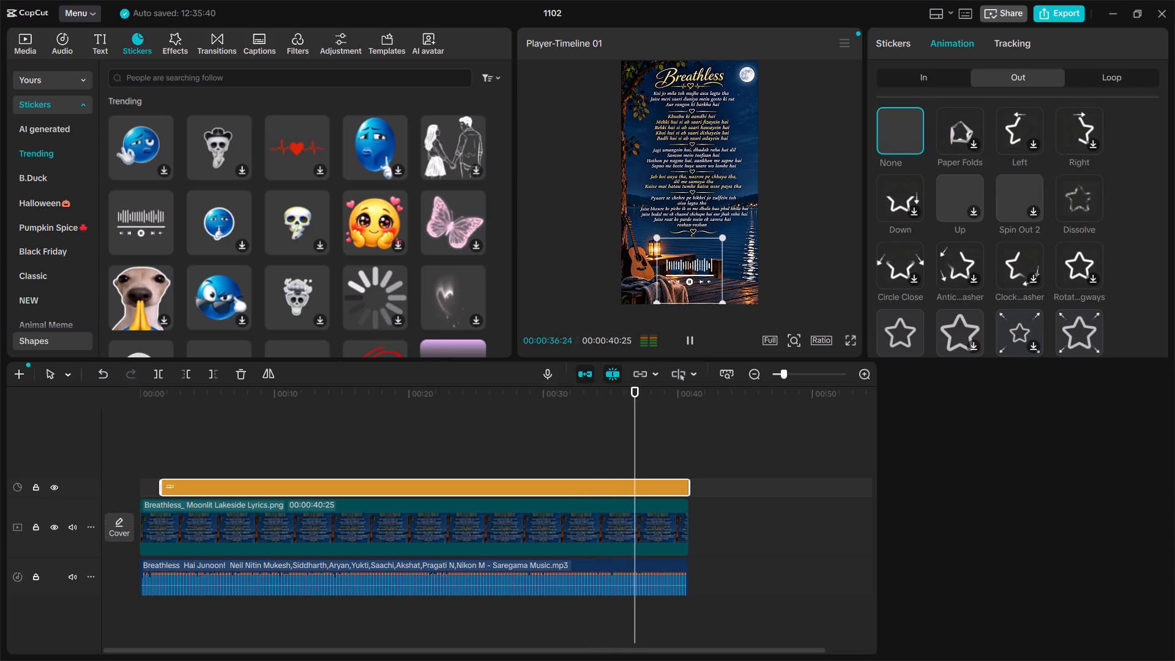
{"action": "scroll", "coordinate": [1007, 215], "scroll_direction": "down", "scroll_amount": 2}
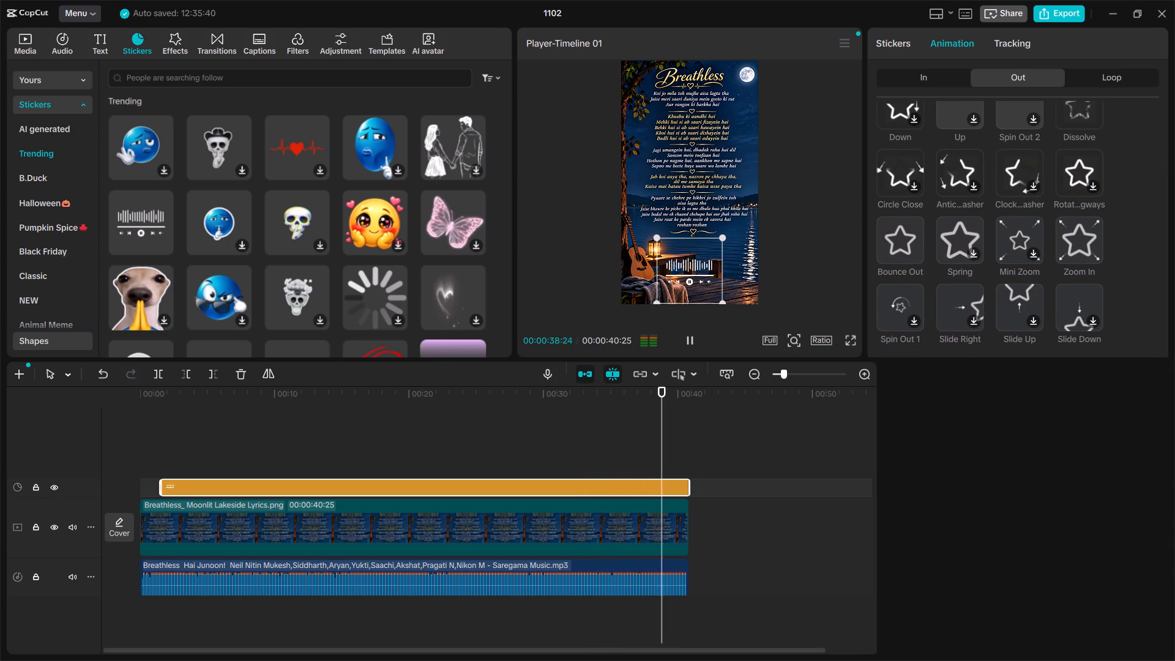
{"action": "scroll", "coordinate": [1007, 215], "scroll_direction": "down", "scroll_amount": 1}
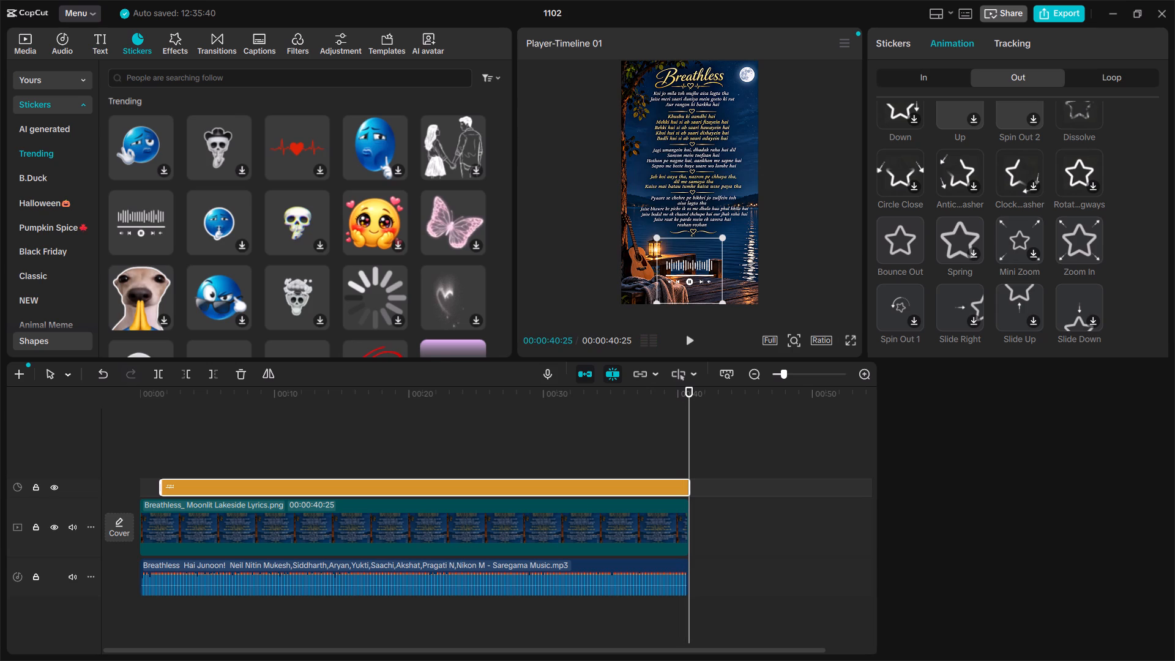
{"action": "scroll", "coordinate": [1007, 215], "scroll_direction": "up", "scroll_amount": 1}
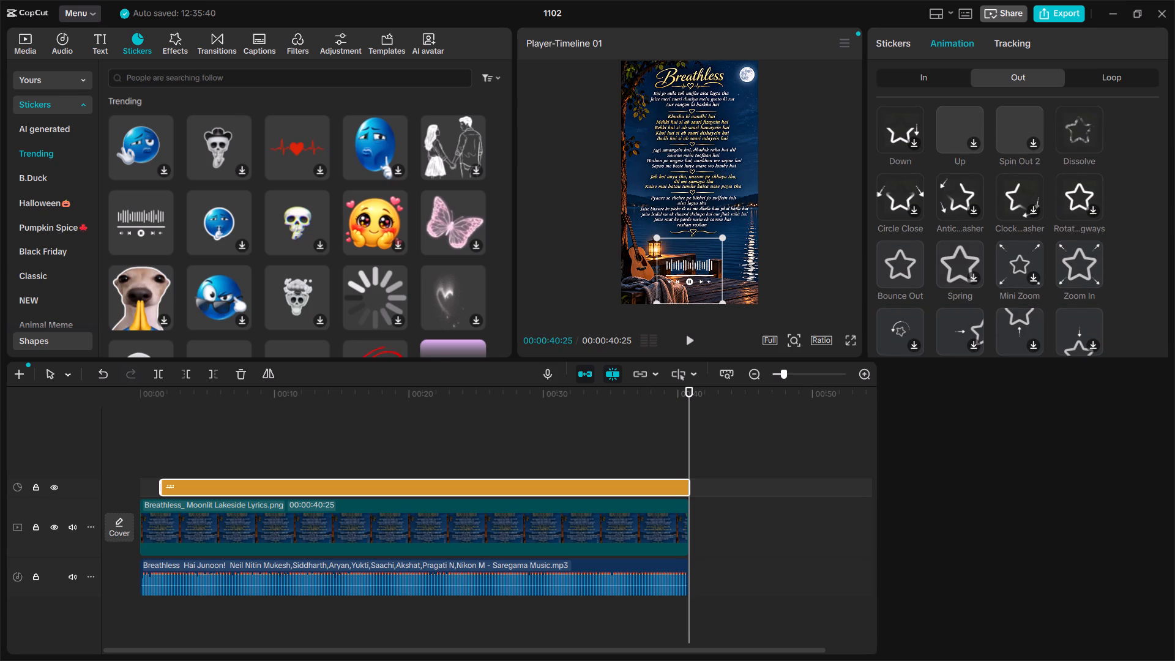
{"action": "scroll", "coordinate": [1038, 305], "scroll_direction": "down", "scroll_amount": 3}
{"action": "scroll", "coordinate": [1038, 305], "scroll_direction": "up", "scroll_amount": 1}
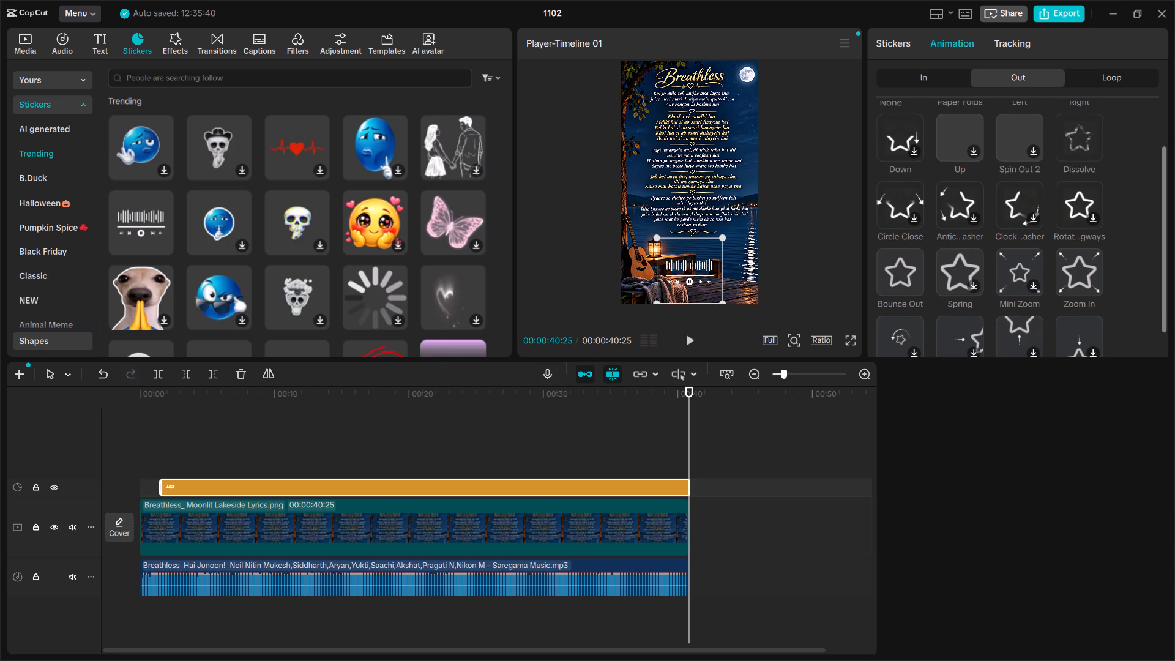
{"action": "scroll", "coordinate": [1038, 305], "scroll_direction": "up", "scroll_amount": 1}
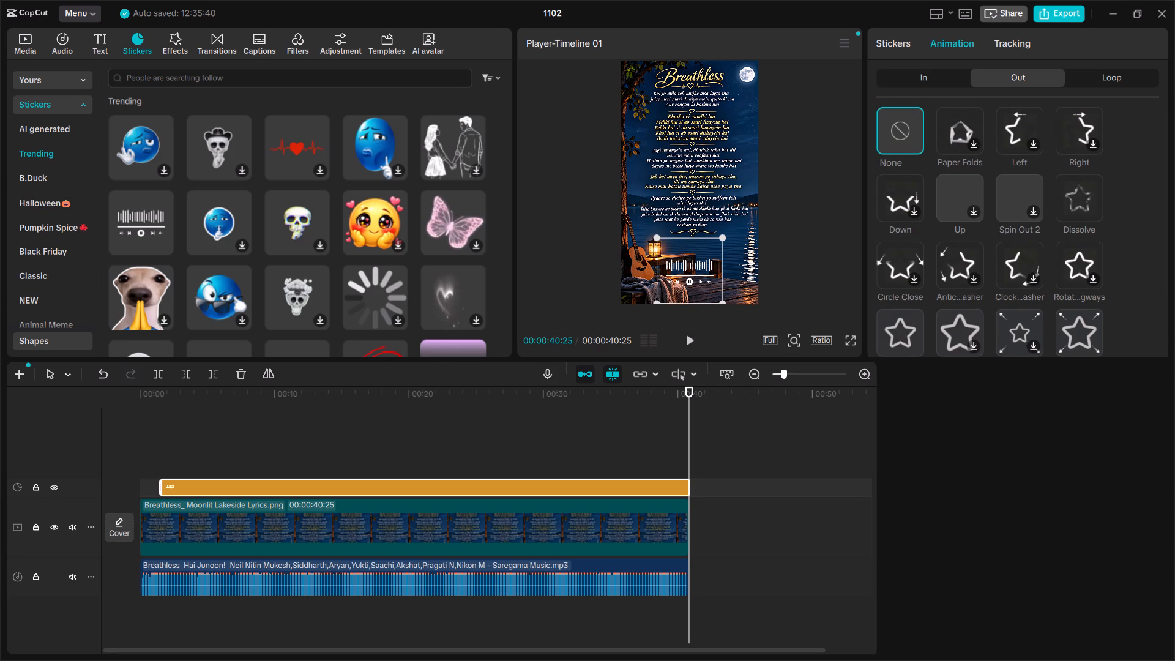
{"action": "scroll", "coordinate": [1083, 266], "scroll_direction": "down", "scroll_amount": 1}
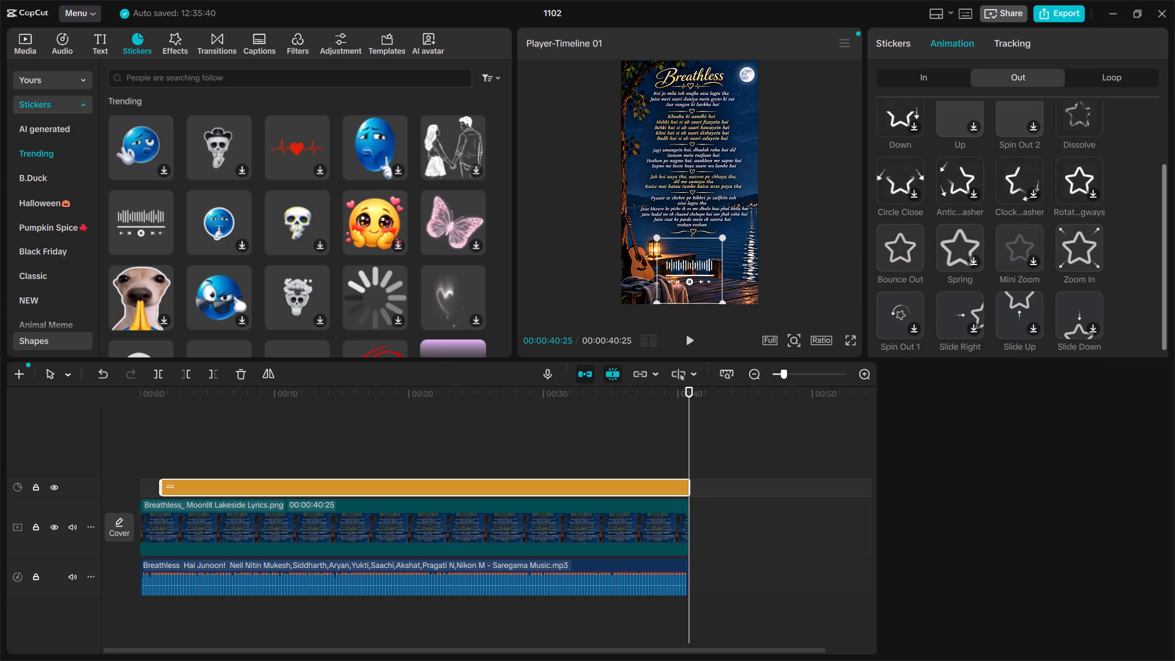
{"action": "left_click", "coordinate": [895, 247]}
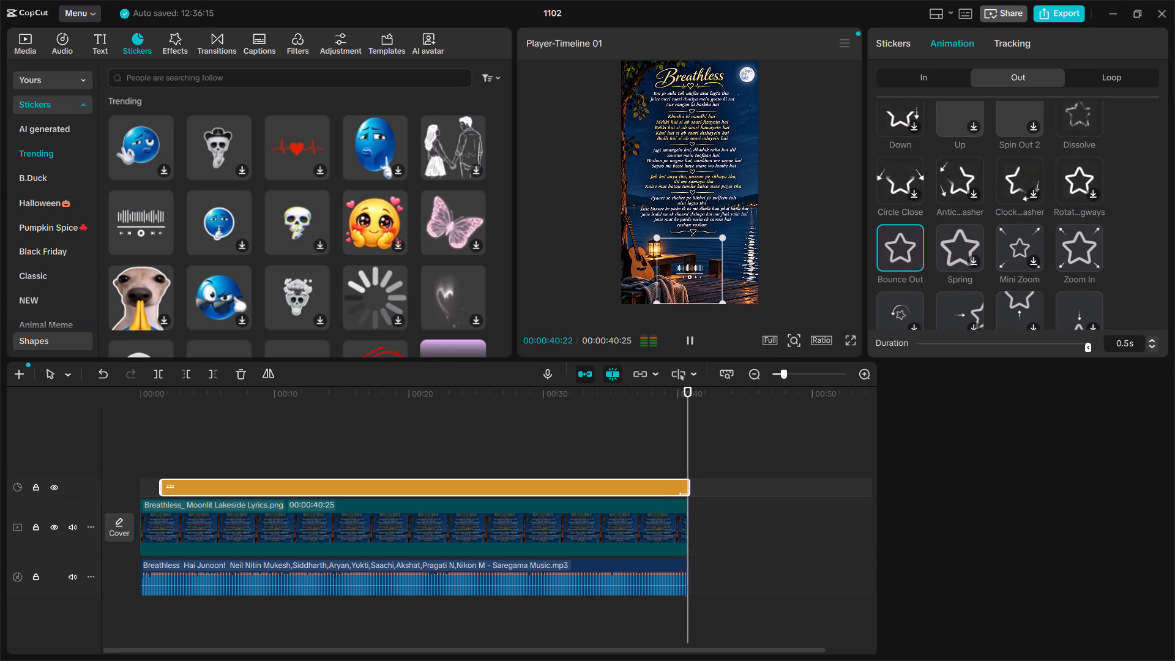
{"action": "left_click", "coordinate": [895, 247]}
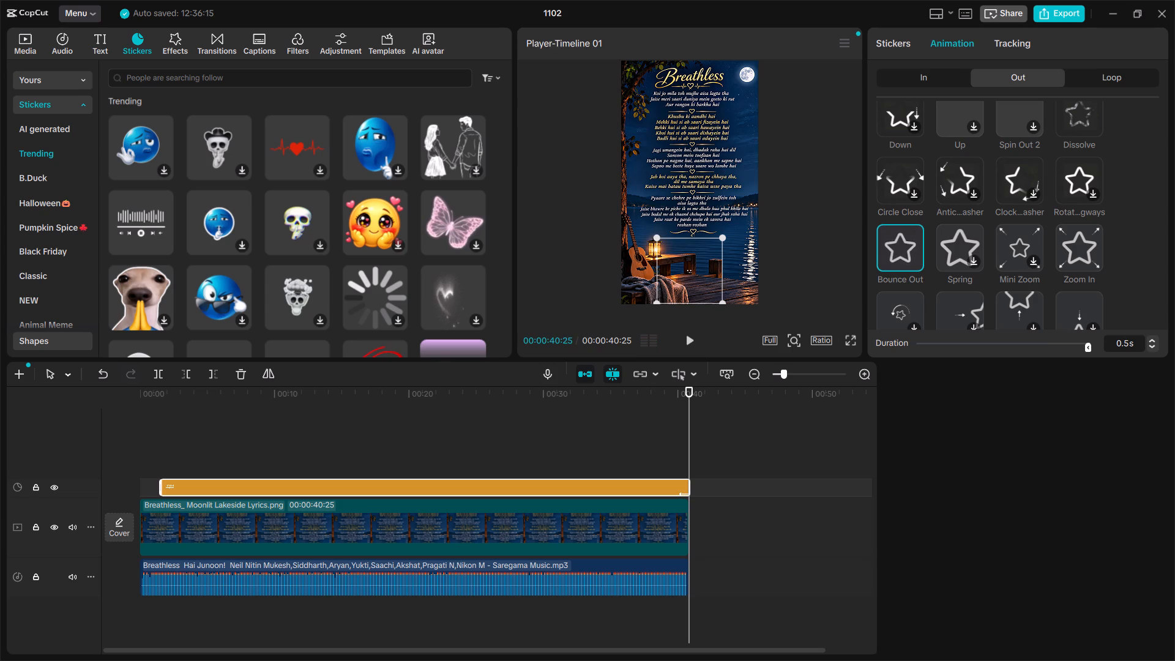
Give the Moonlit Lakeside lyrics image clip the trending Fade Out exit animation.
{"action": "left_click", "coordinate": [614, 526]}
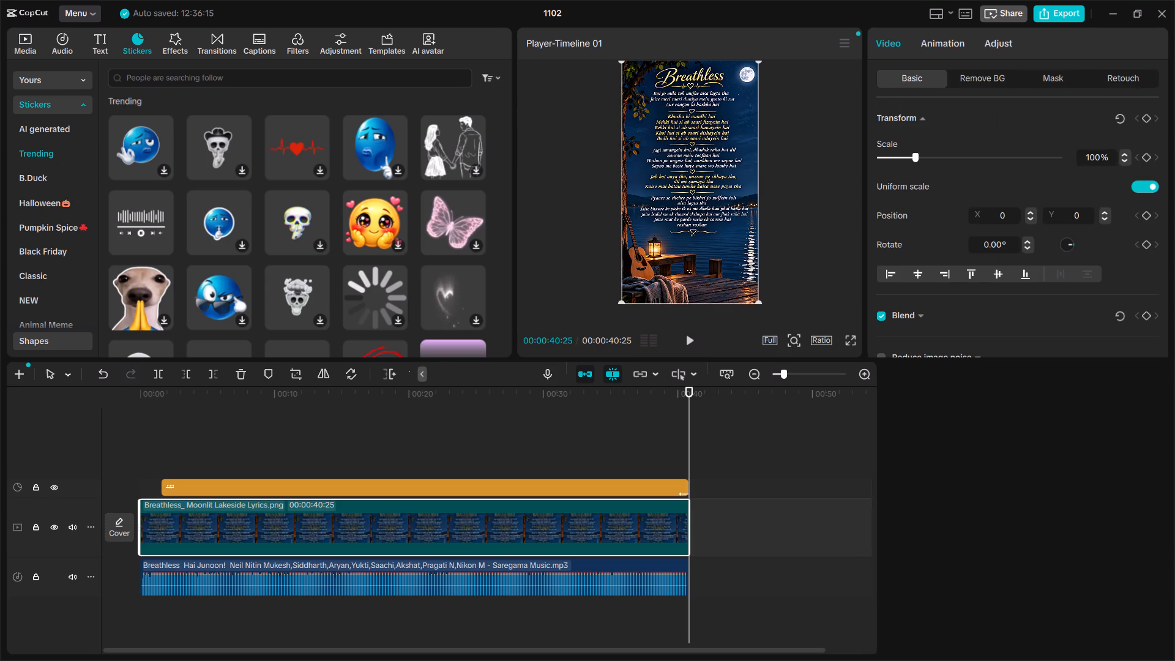
{"action": "left_click", "coordinate": [936, 49]}
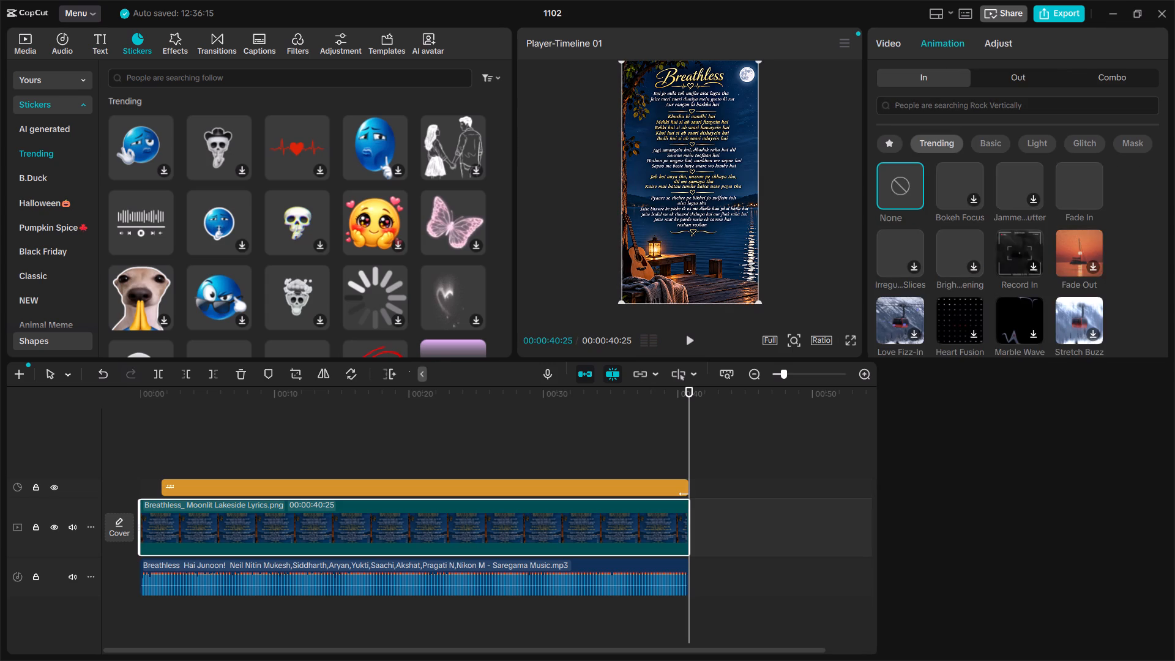
{"action": "left_click", "coordinate": [1023, 81]}
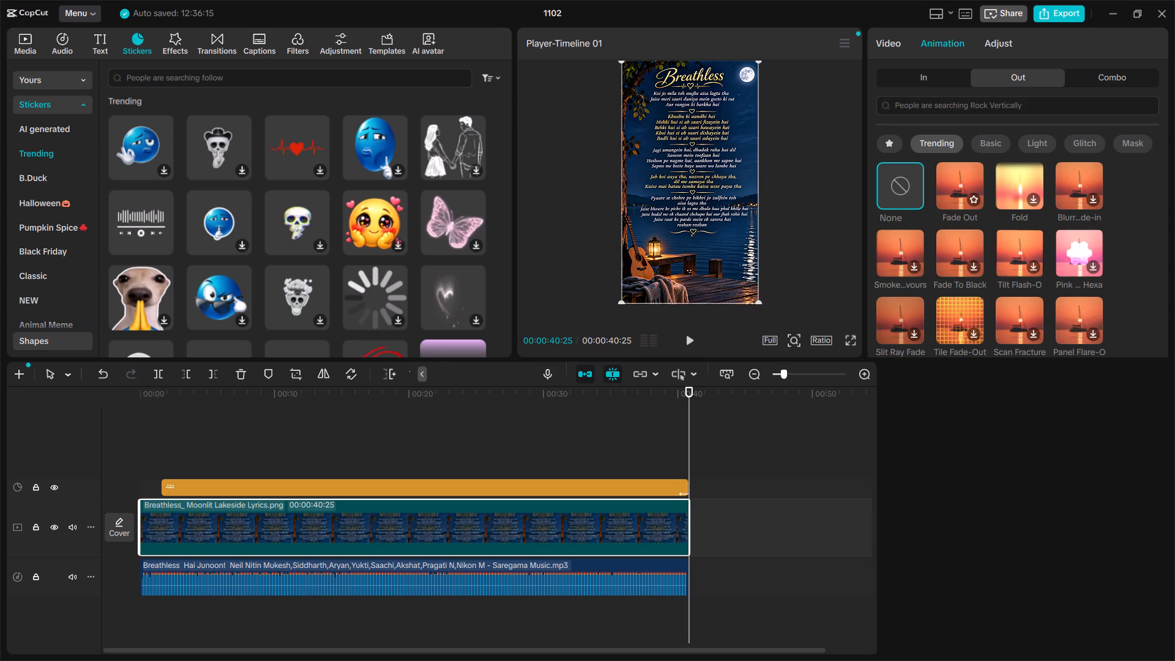
{"action": "left_click", "coordinate": [956, 188]}
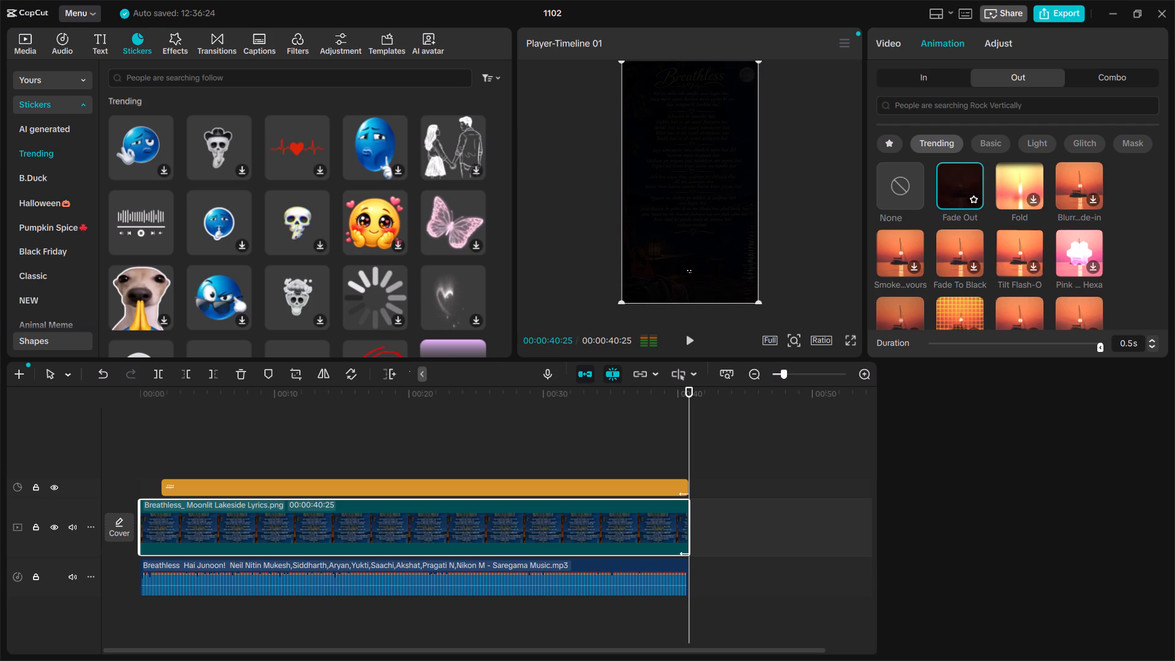
Look through the image clip's entrance and exit animations, comparing the trending exit options with Fade Out.
{"action": "left_click", "coordinate": [927, 86]}
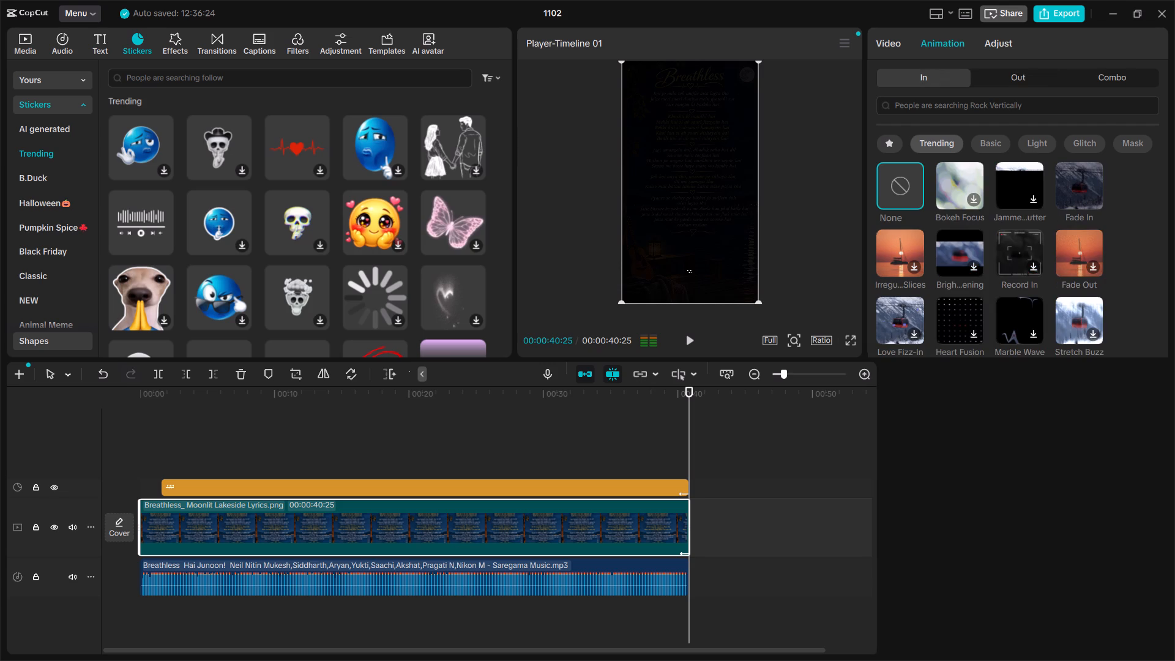
{"action": "left_click", "coordinate": [988, 80]}
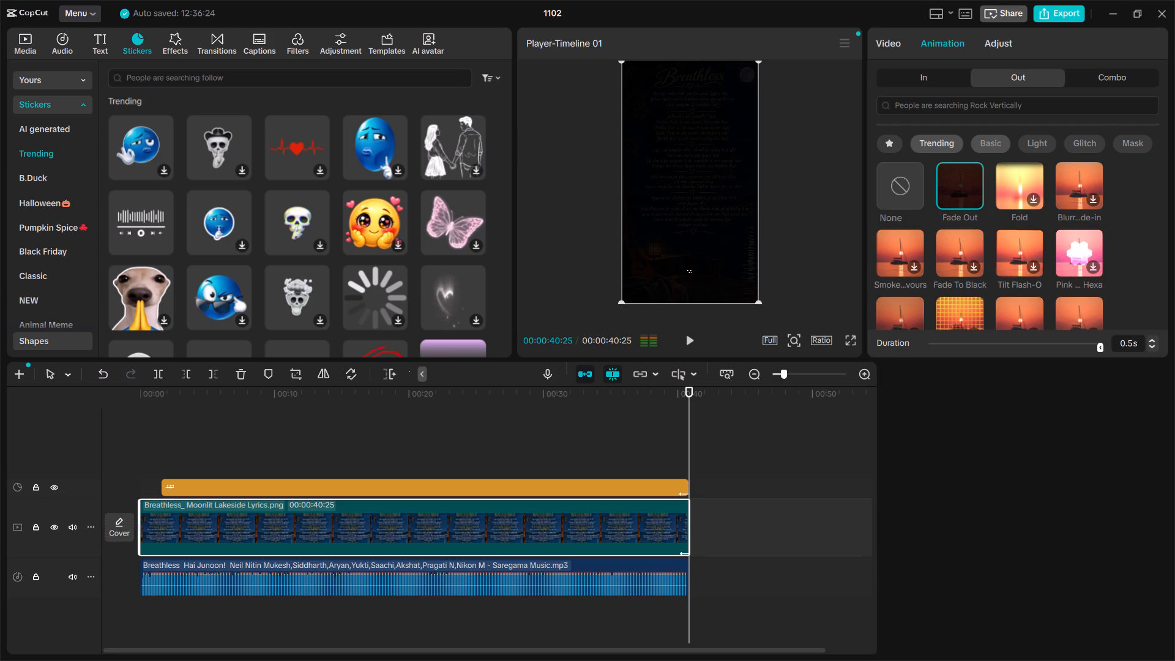
{"action": "scroll", "coordinate": [986, 223], "scroll_direction": "down", "scroll_amount": 2}
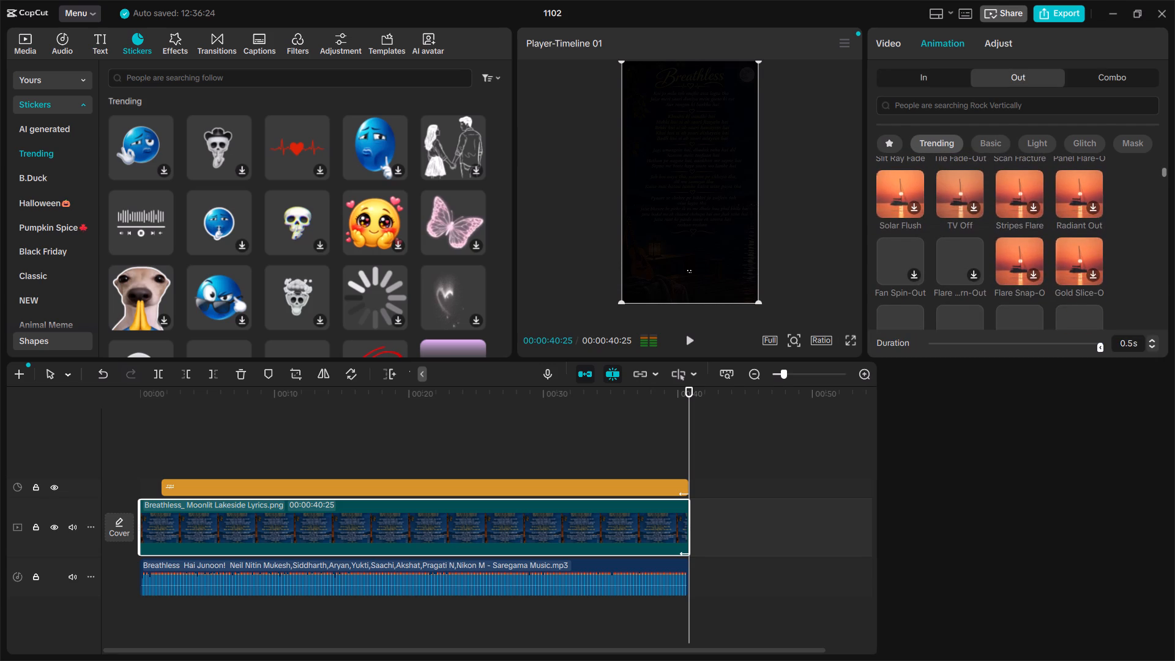
{"action": "scroll", "coordinate": [986, 223], "scroll_direction": "down", "scroll_amount": 3}
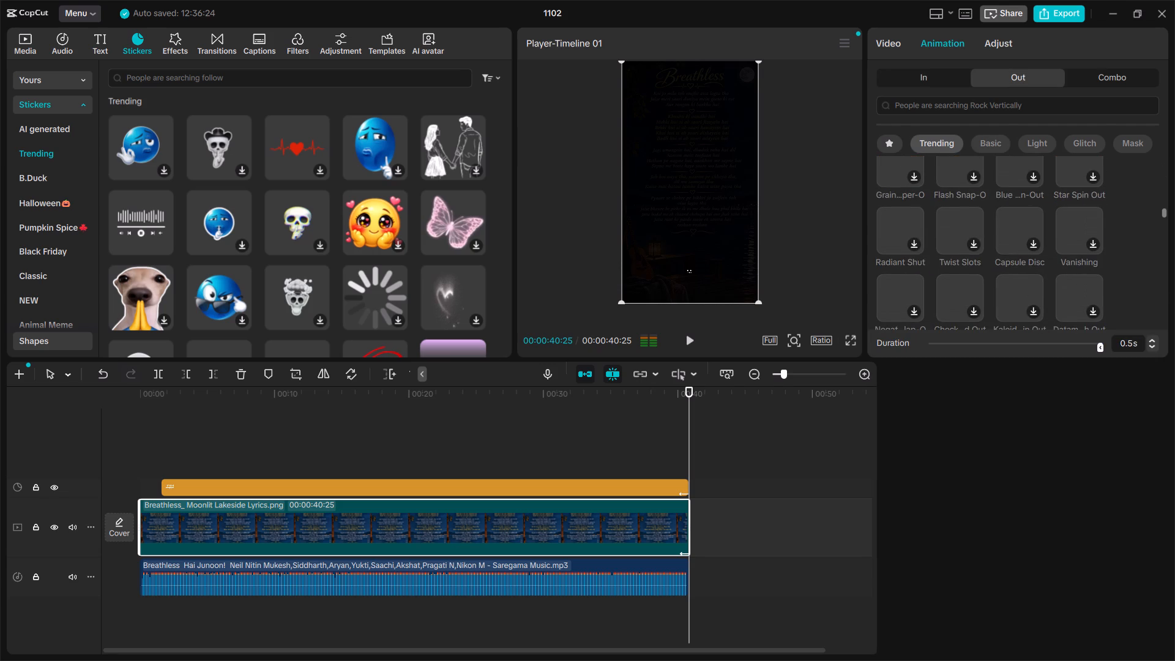
{"action": "scroll", "coordinate": [986, 223], "scroll_direction": "down", "scroll_amount": 2}
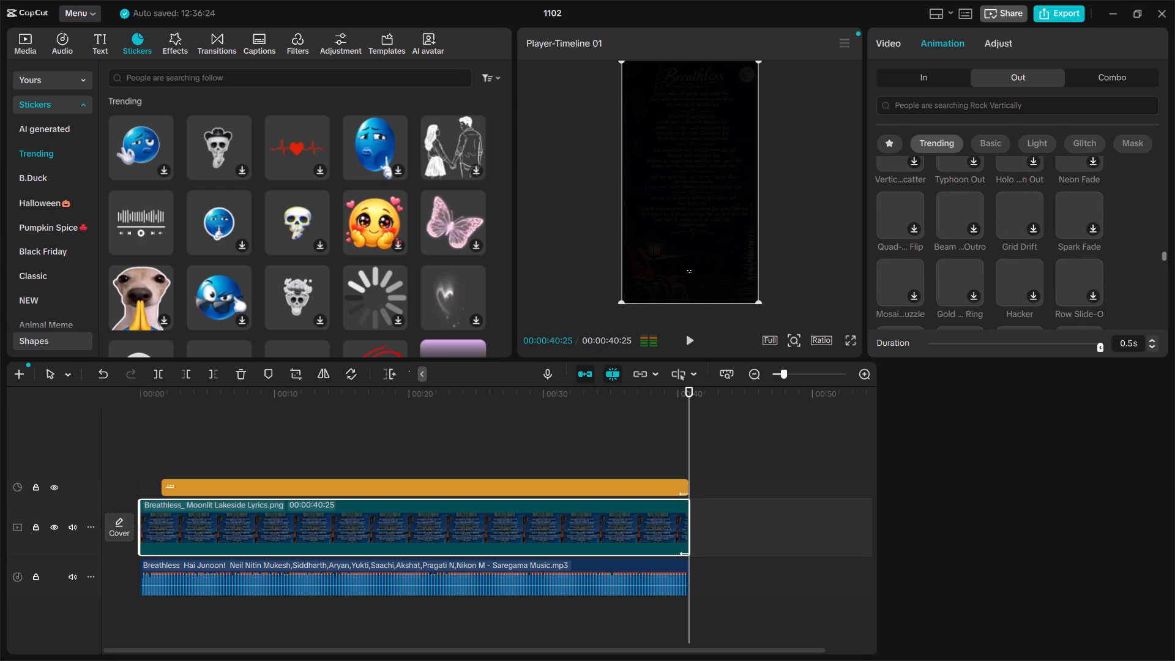
{"action": "scroll", "coordinate": [986, 223], "scroll_direction": "up", "scroll_amount": 14}
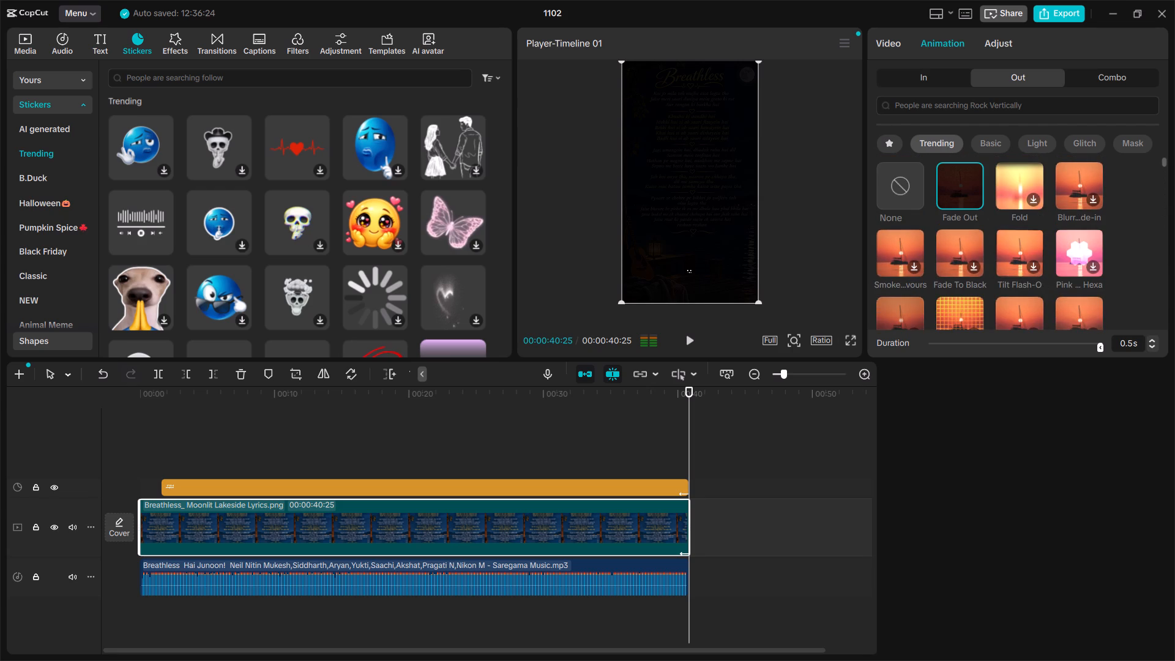
{"action": "left_click", "coordinate": [959, 192]}
Replace the music-player sticker's exit animation with Dissolve and preview it.
{"action": "left_click", "coordinate": [628, 482]}
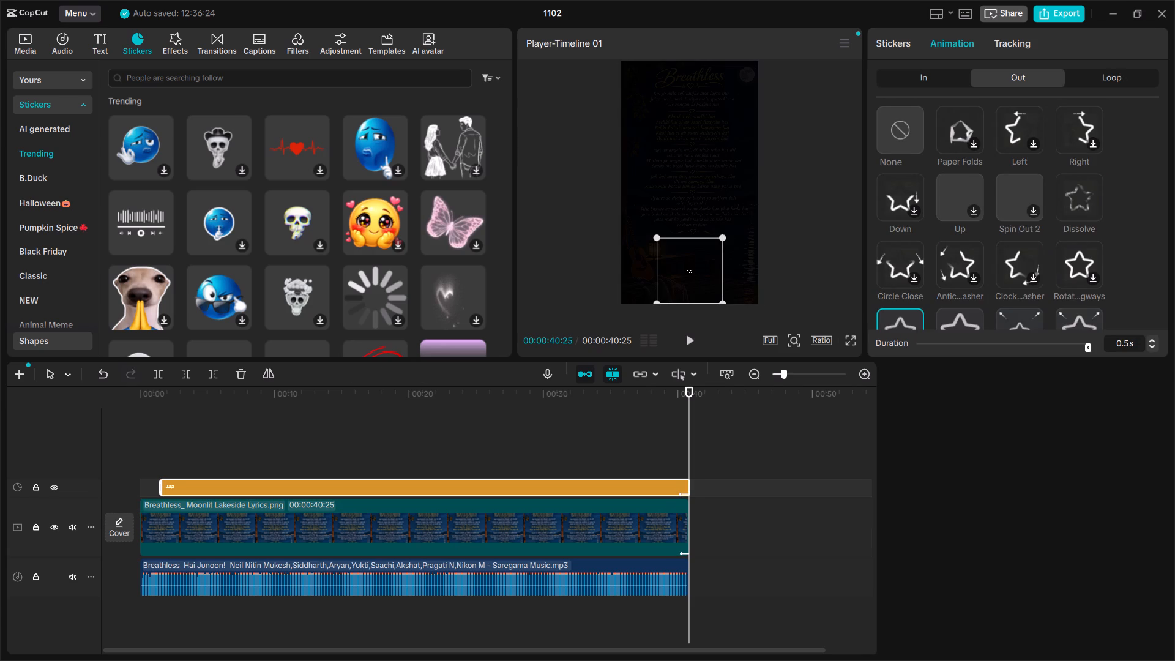
{"action": "scroll", "coordinate": [1028, 226], "scroll_direction": "down", "scroll_amount": 2}
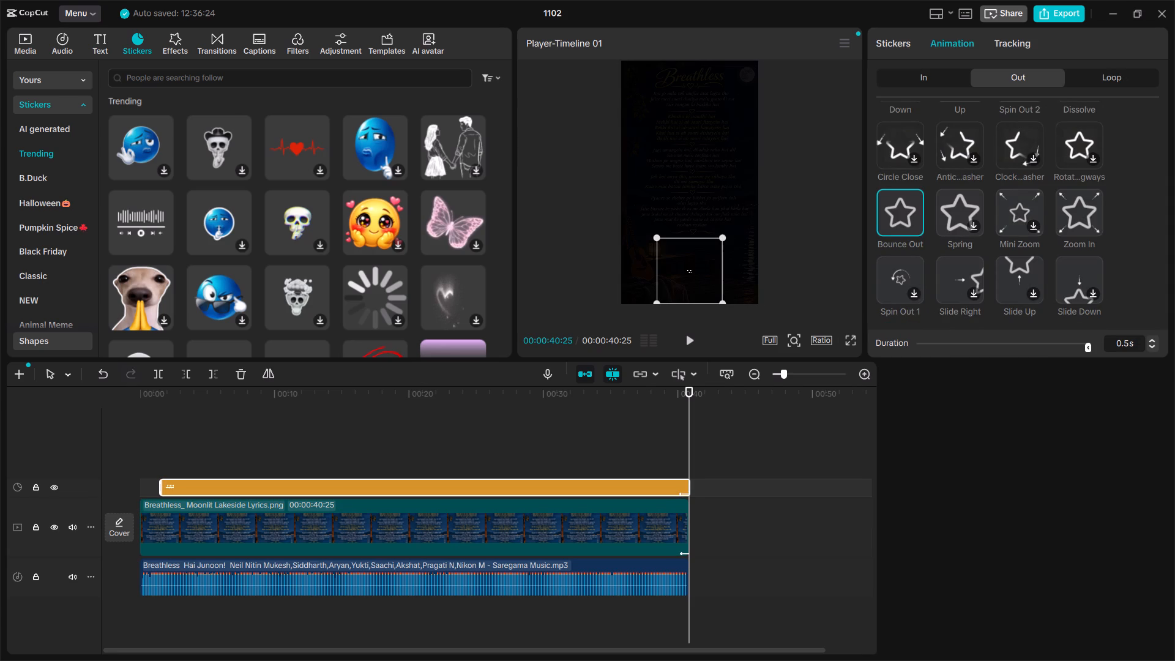
{"action": "scroll", "coordinate": [1015, 253], "scroll_direction": "right", "scroll_amount": 1}
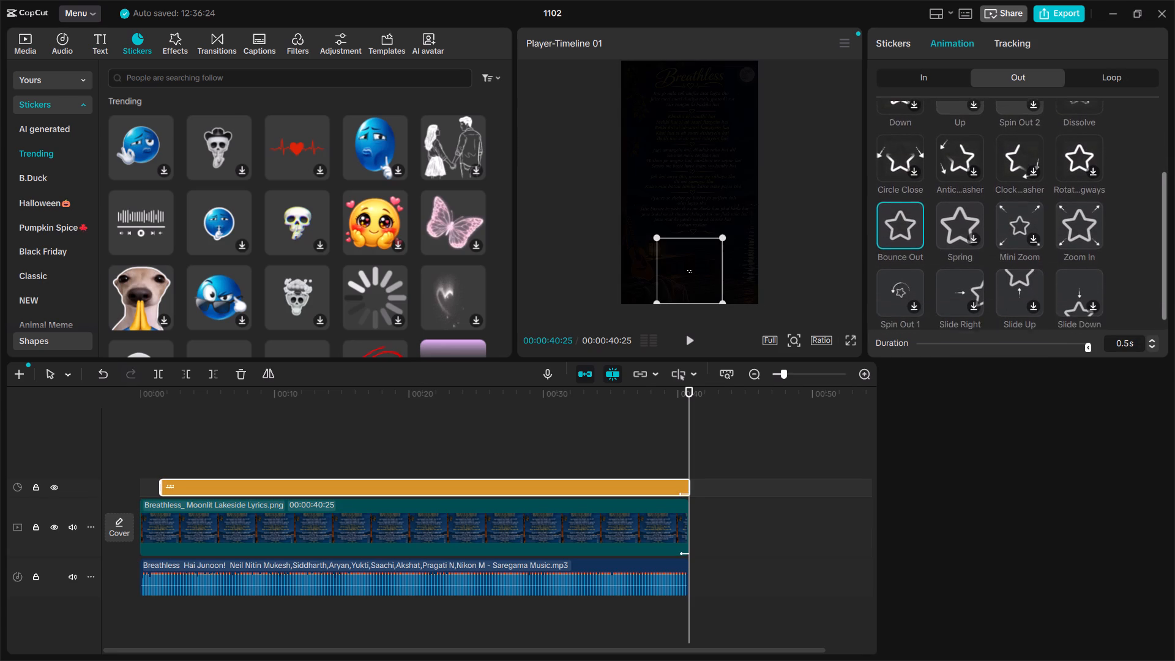
{"action": "scroll", "coordinate": [1015, 253], "scroll_direction": "right", "scroll_amount": 1}
{"action": "scroll", "coordinate": [982, 203], "scroll_direction": "up", "scroll_amount": 1}
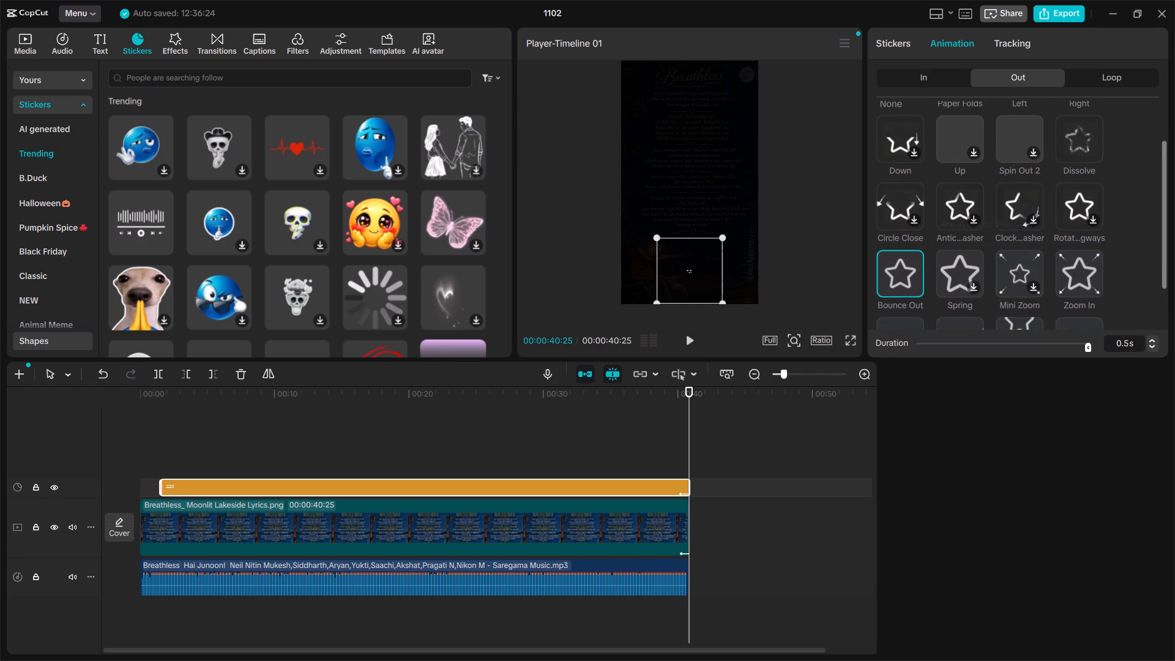
{"action": "scroll", "coordinate": [982, 203], "scroll_direction": "up", "scroll_amount": 1}
{"action": "left_click", "coordinate": [1078, 164]}
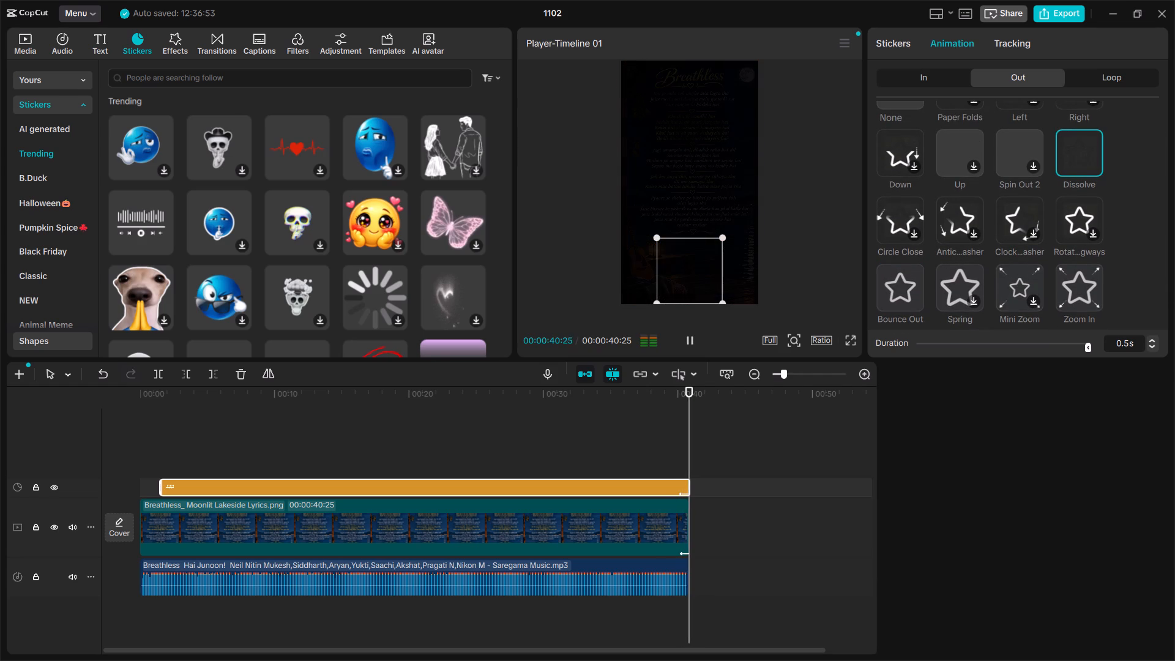
{"action": "left_click", "coordinate": [1078, 164]}
{"action": "left_click", "coordinate": [1078, 164]}
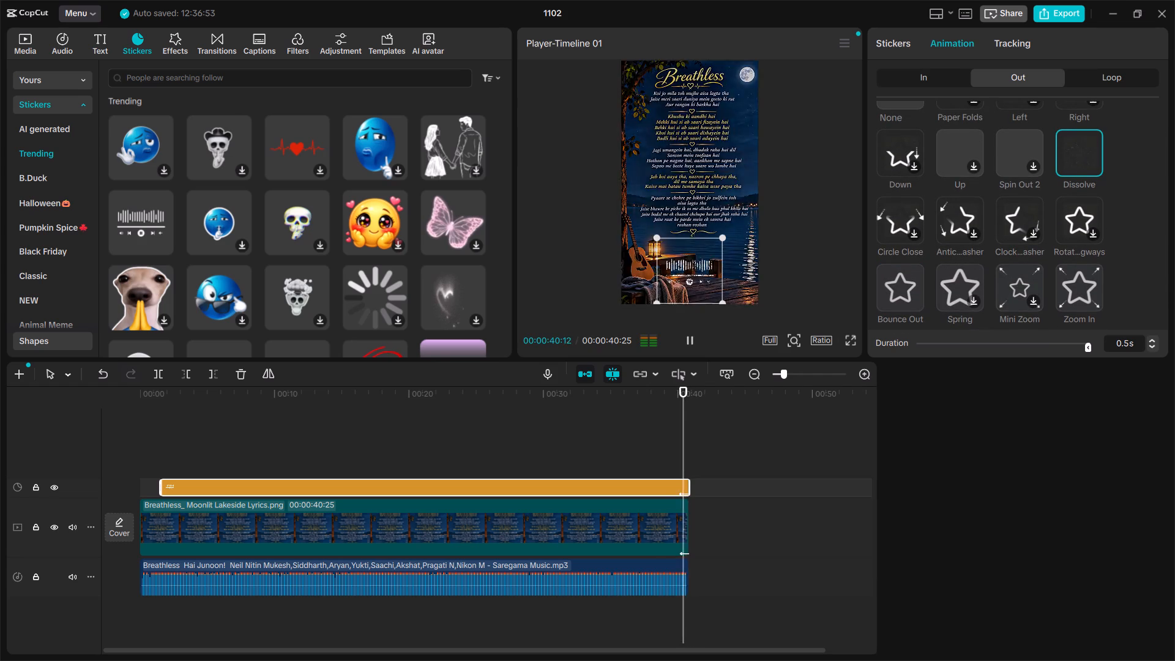
Deselect the clips and play the end and the opening of the timeline to check the fade-out and the sticker's entrance.
{"action": "left_click", "coordinate": [576, 414]}
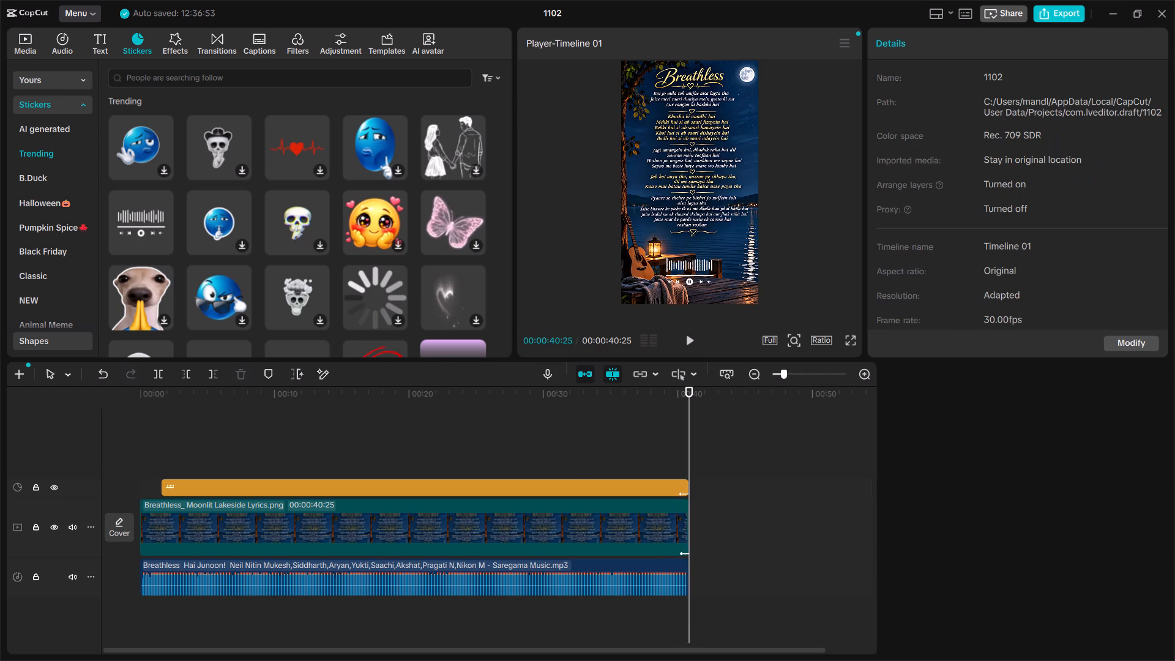
{"action": "left_click", "coordinate": [664, 438]}
{"action": "key", "text": "space"}
{"action": "key", "text": "space"}
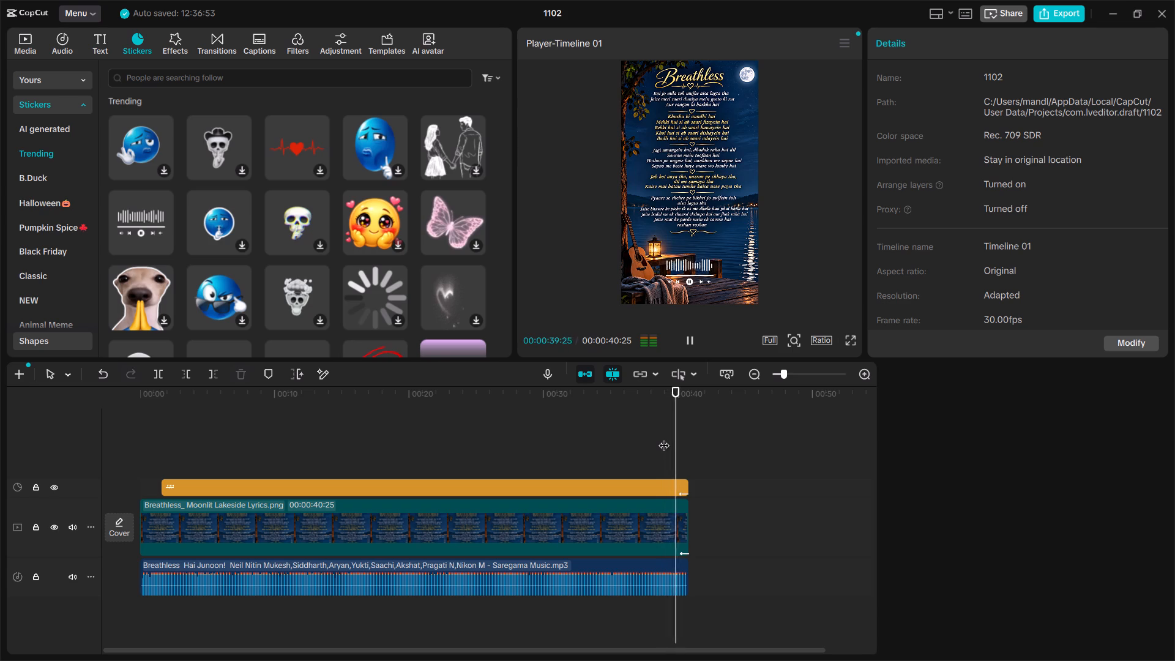
{"action": "key", "text": "space"}
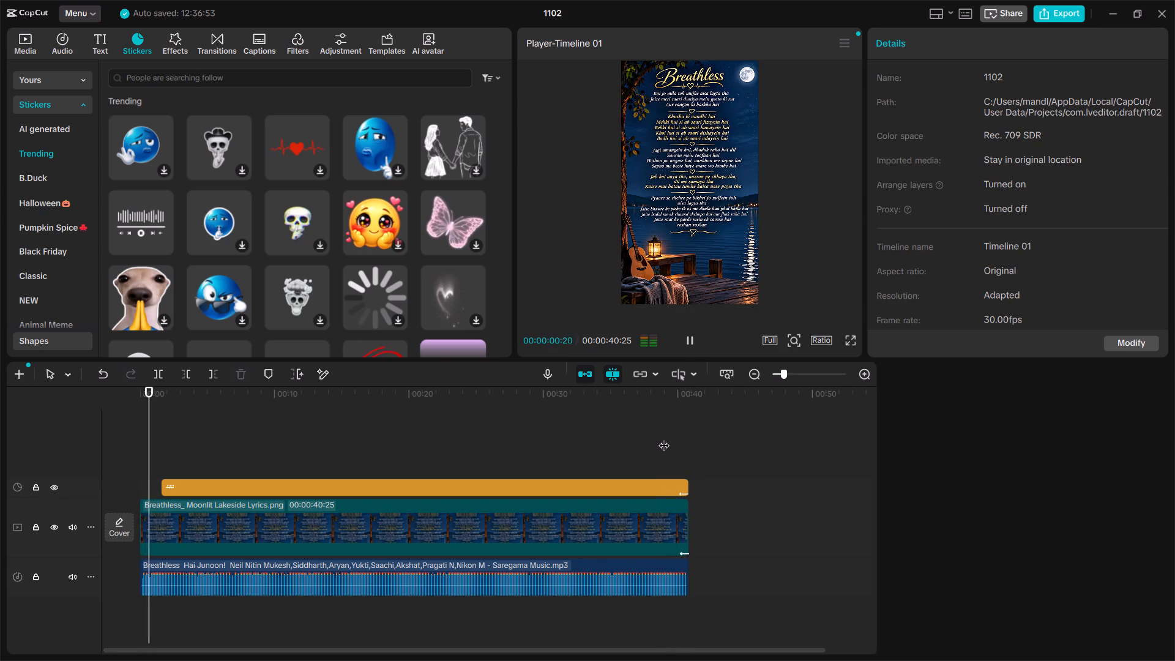
{"action": "key", "text": "space"}
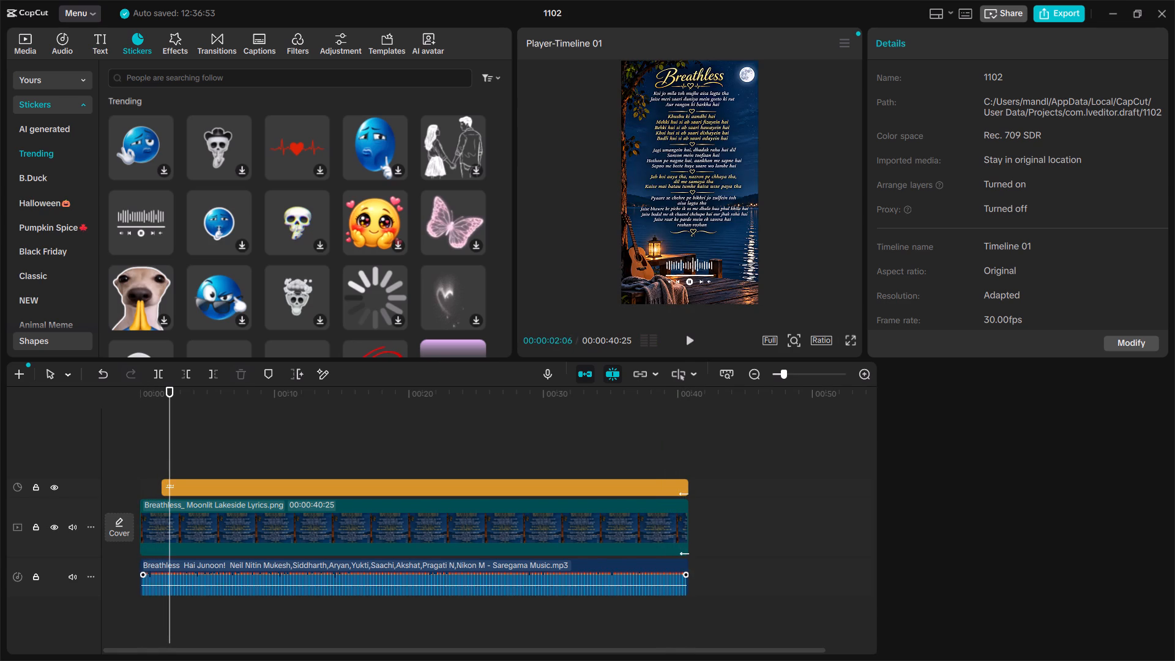
Shift the Breathless audio clip along its track so it starts at the playhead, at about 2 s.
{"action": "left_click_drag", "start_coordinate": [239, 573], "coordinate": [263, 574]}
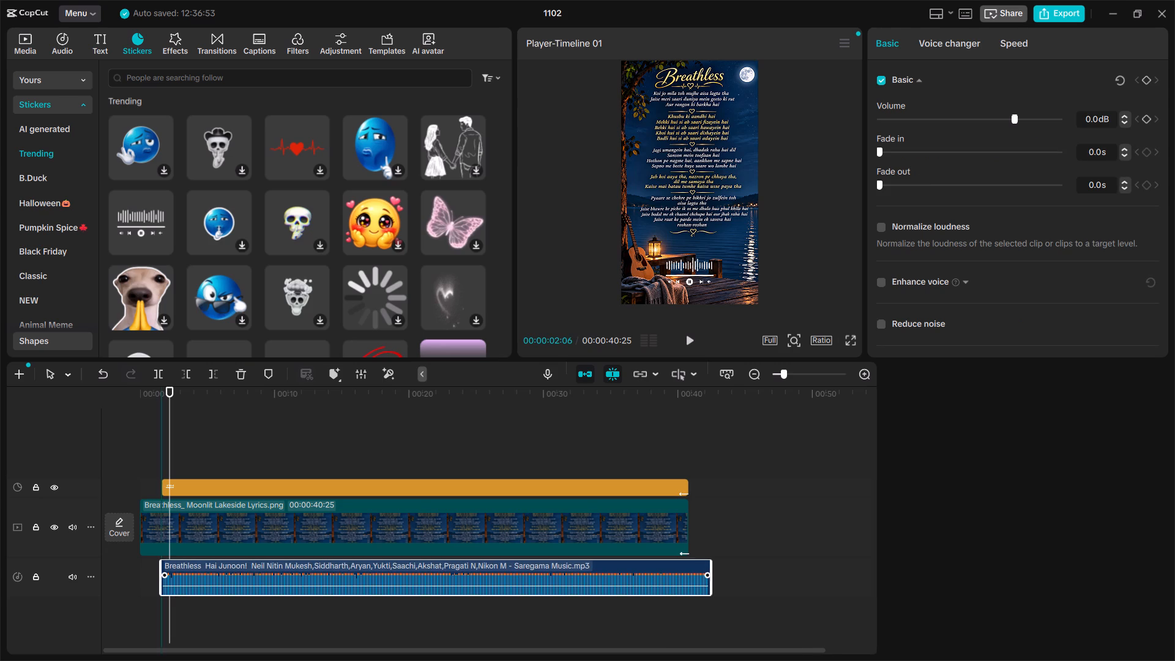
{"action": "left_click_drag", "start_coordinate": [161, 575], "coordinate": [135, 577]}
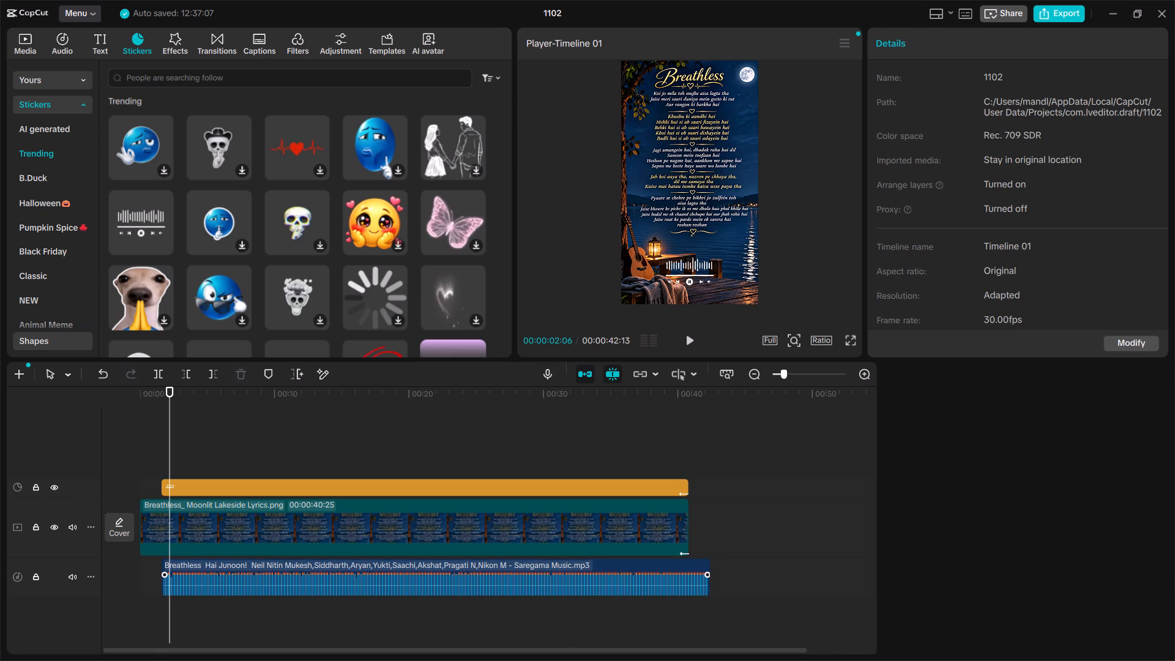
{"action": "left_click_drag", "start_coordinate": [207, 575], "coordinate": [218, 575]}
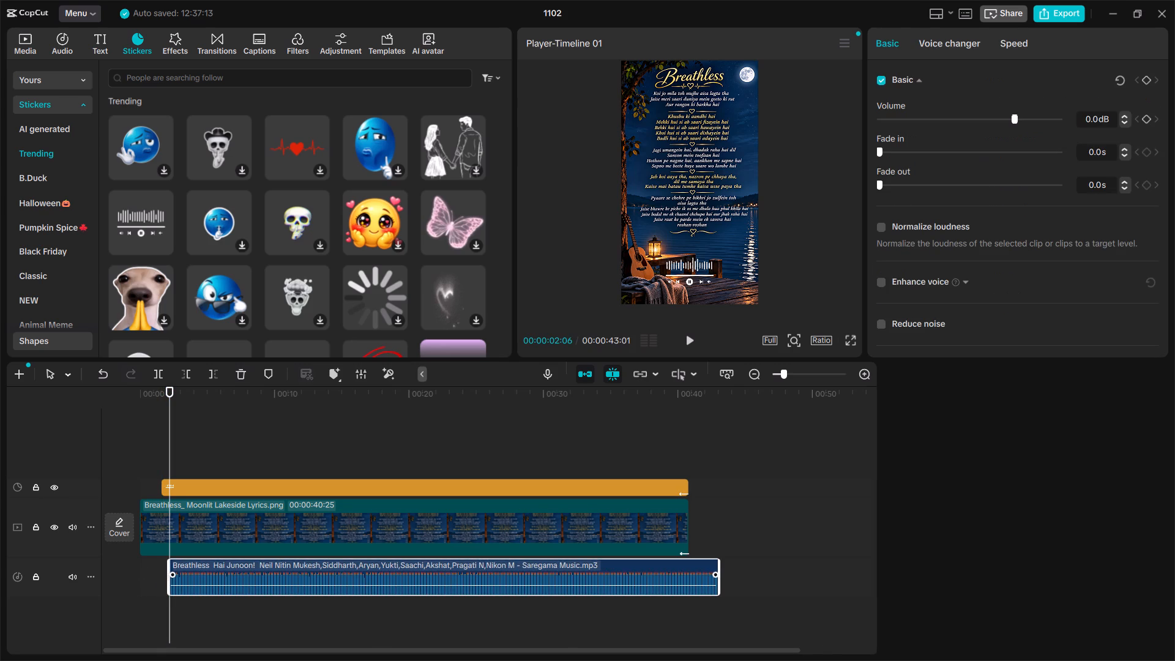
Extend the start of the Breathless audio clip back to the beginning of the timeline.
{"action": "left_click_drag", "start_coordinate": [167, 573], "coordinate": [149, 575]}
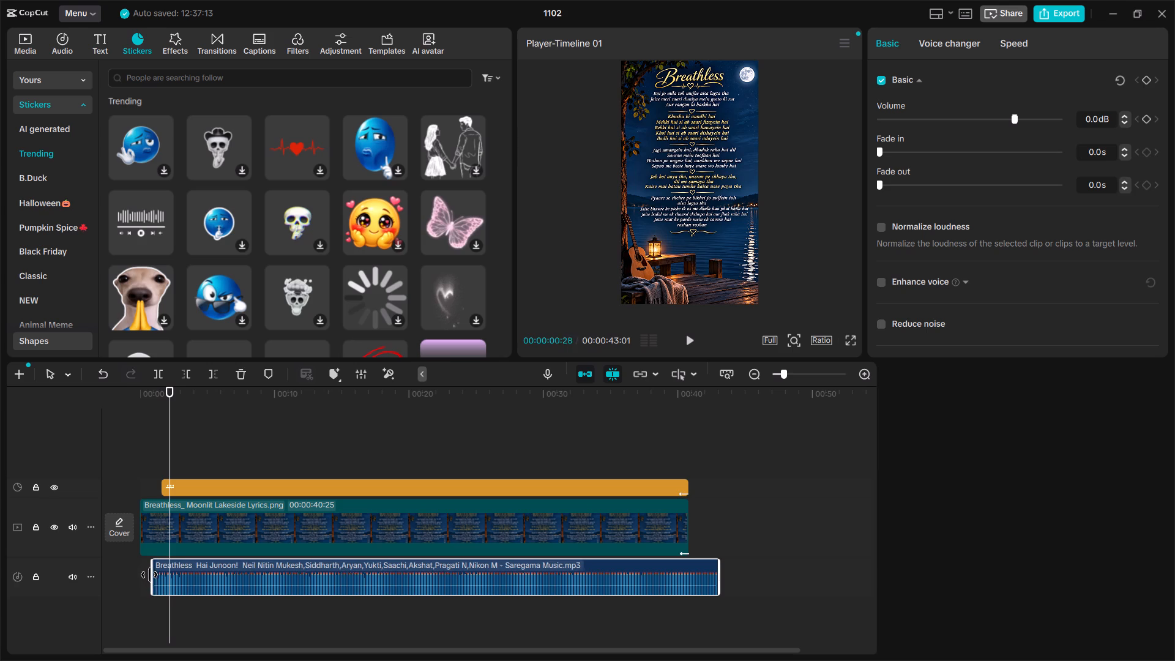
{"action": "left_click_drag", "start_coordinate": [149, 575], "coordinate": [136, 575]}
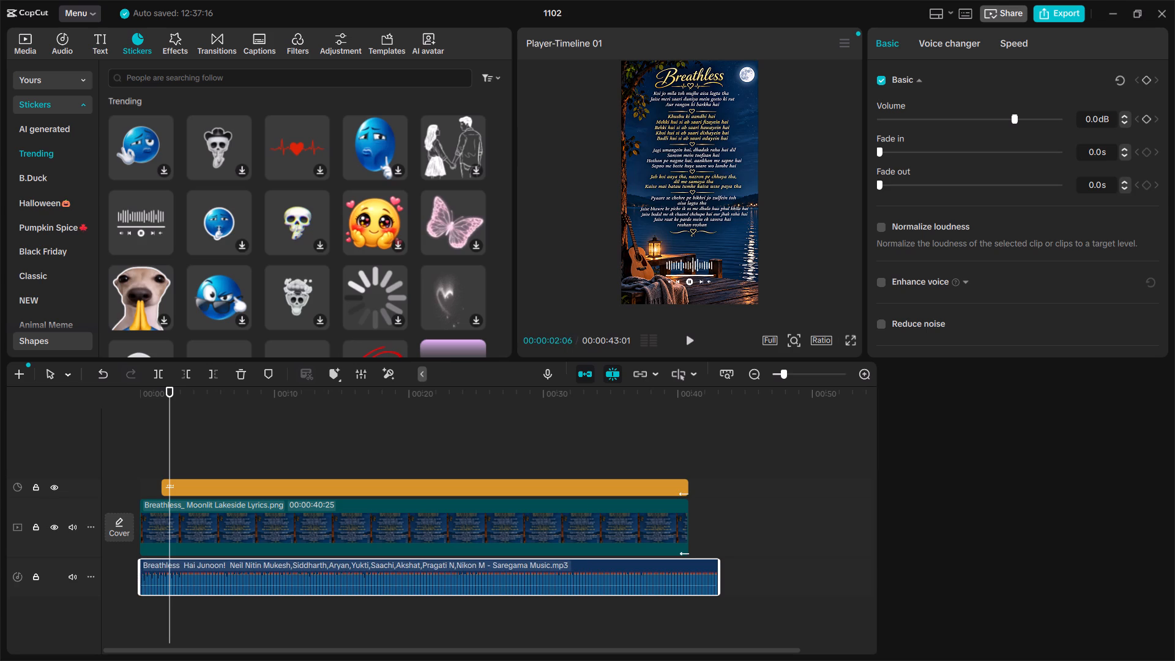
Play the opening of the timeline from 0 s to hear how the extended audio begins.
{"action": "left_click_drag", "start_coordinate": [169, 455], "coordinate": [106, 450]}
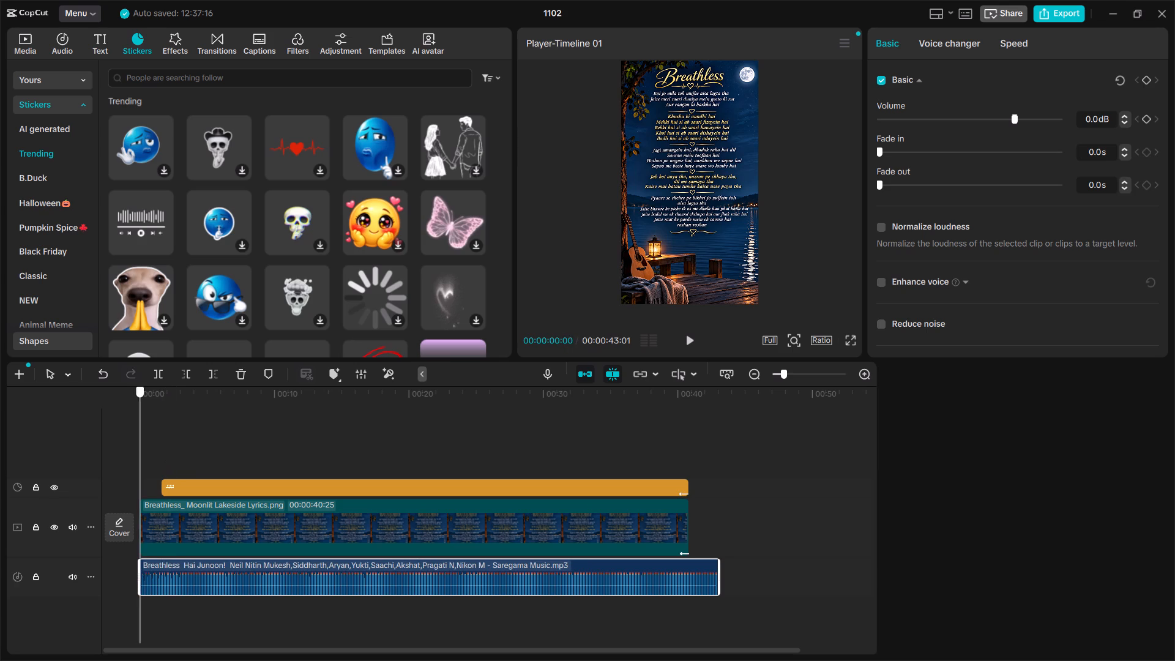
{"action": "left_click_drag", "start_coordinate": [106, 450], "coordinate": [105, 450]}
{"action": "key", "text": "space"}
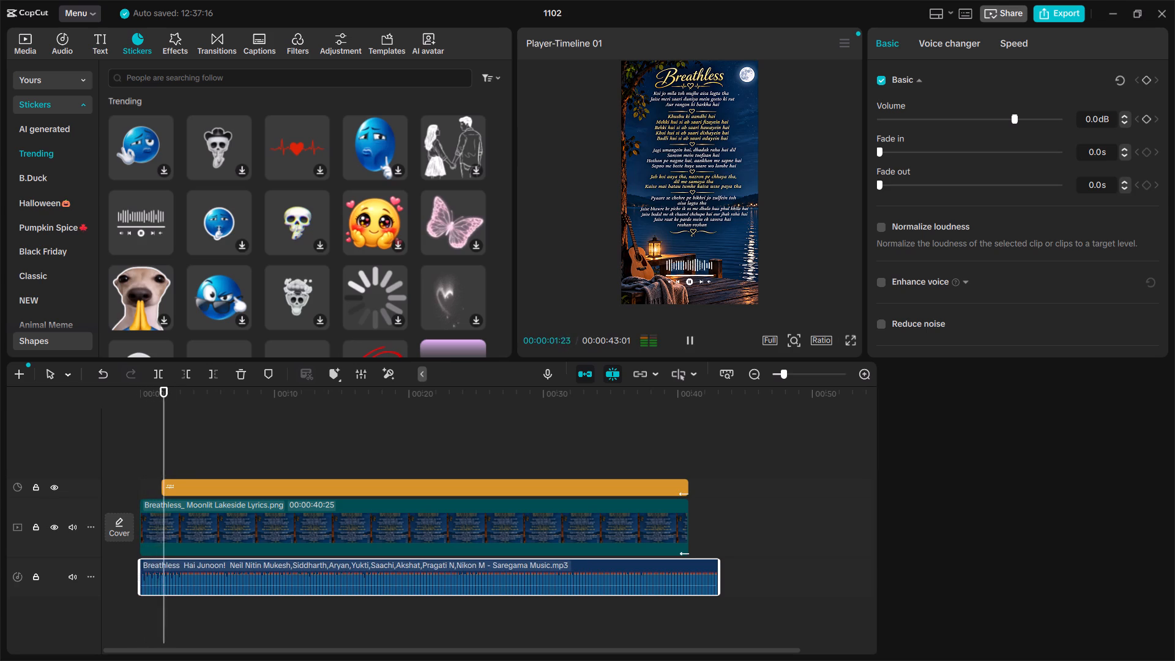
{"action": "key", "text": "space"}
{"action": "key", "text": "space"}
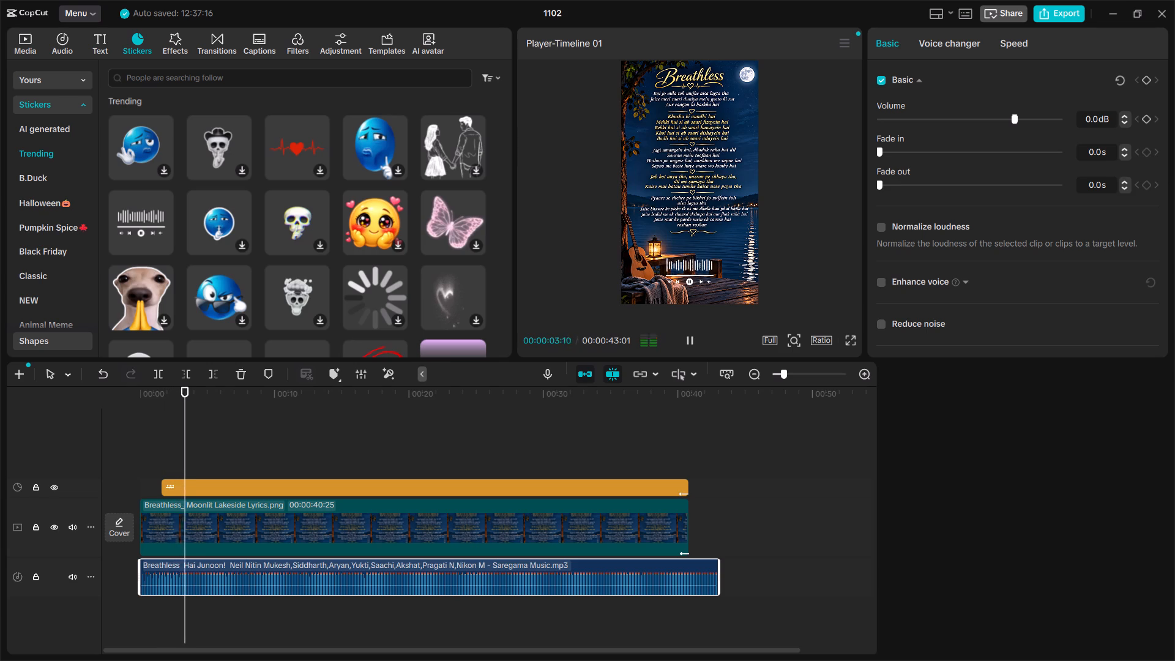
{"action": "key", "text": "space"}
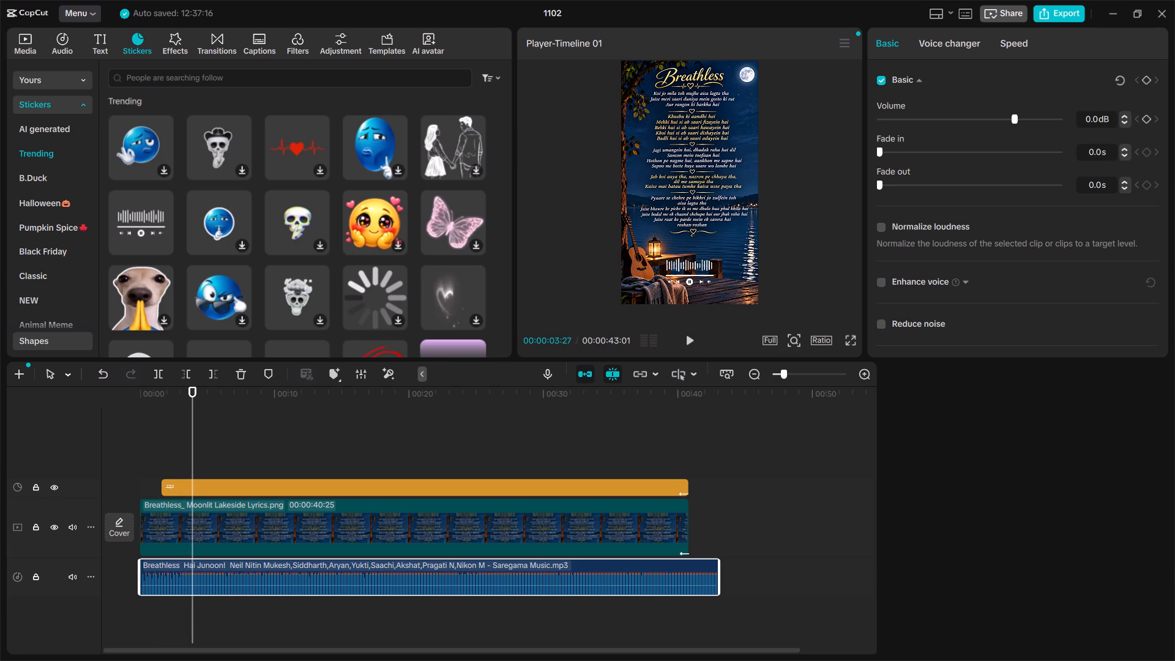
Trim about 0.8 s off the start of the Breathless audio and shift the clip back to the timeline's beginning.
{"action": "left_click_drag", "start_coordinate": [140, 564], "coordinate": [146, 564]}
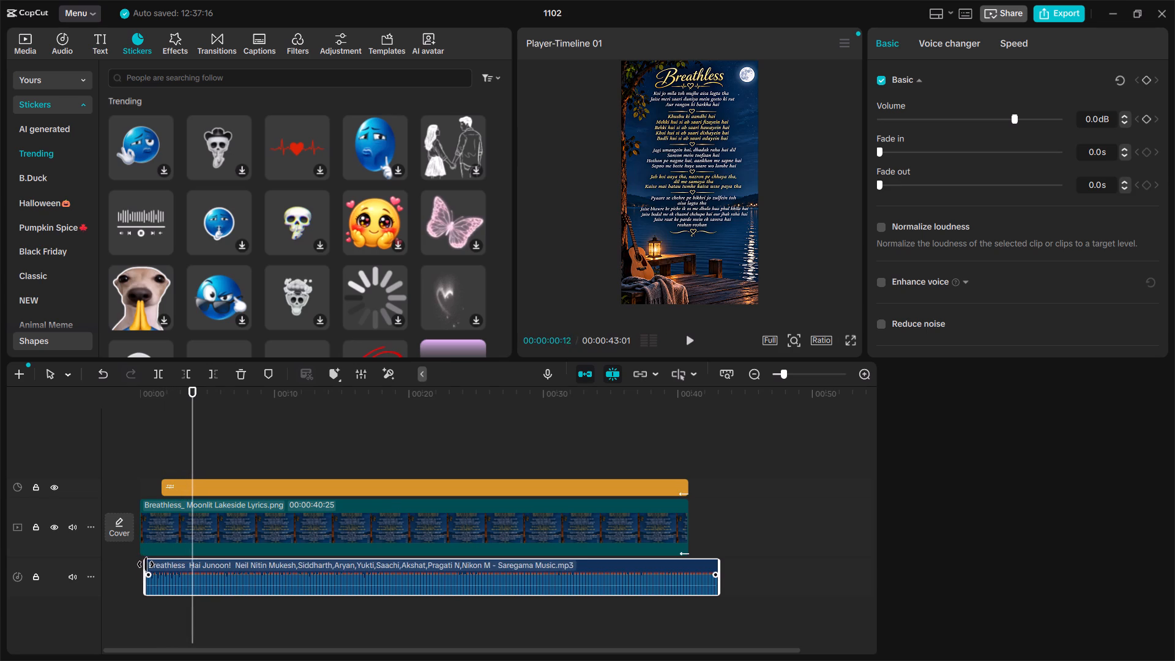
{"action": "left_click_drag", "start_coordinate": [146, 564], "coordinate": [151, 564]}
{"action": "left_click_drag", "start_coordinate": [229, 573], "coordinate": [214, 573]}
Deselect the audio and play the opening from 0 s to check the trimmed start.
{"action": "left_click_drag", "start_coordinate": [161, 431], "coordinate": [159, 431]}
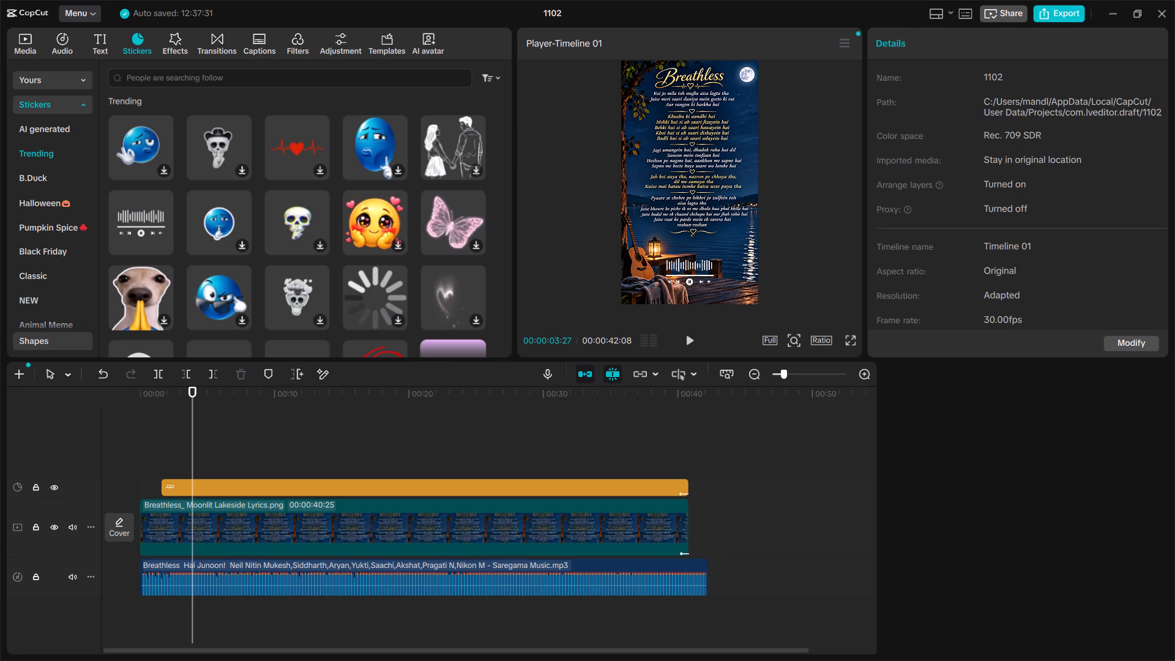
{"action": "left_click_drag", "start_coordinate": [159, 431], "coordinate": [101, 442]}
{"action": "left_click", "coordinate": [160, 462]}
{"action": "left_click_drag", "start_coordinate": [198, 456], "coordinate": [88, 466]}
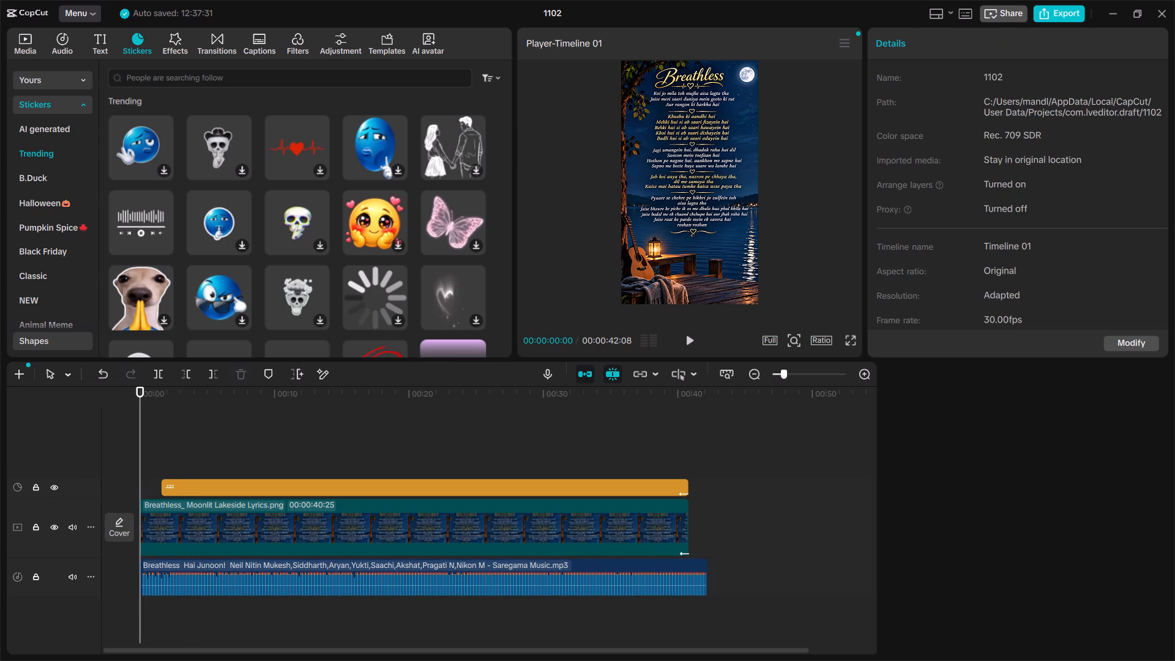
{"action": "key", "text": "space"}
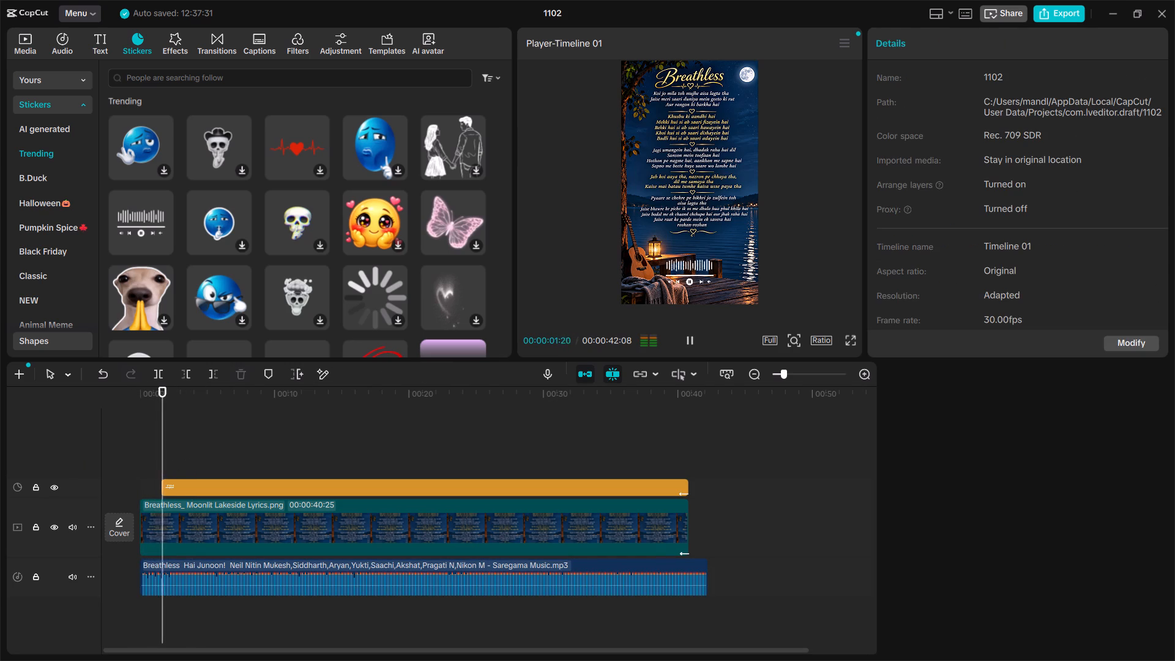
{"action": "key", "text": "space"}
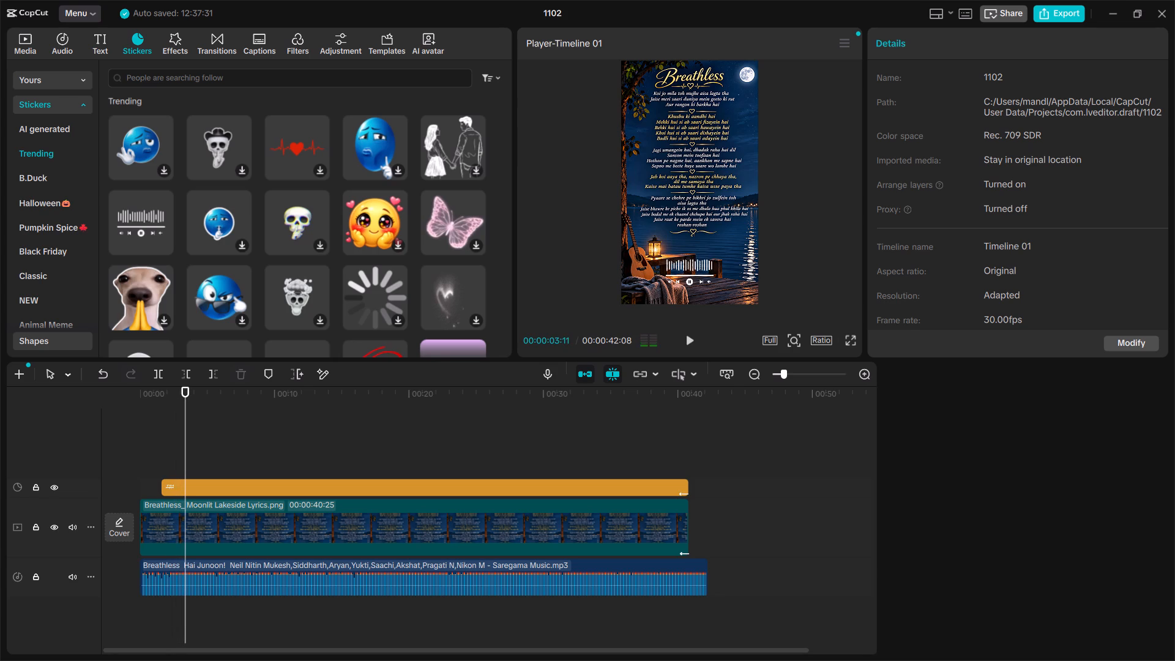
Step back and replay around 3 s to find the visuals' entry point, leaving the playhead at 00:00:02:22.
{"action": "key", "text": "Left"}
{"action": "key", "text": "Left"}
{"action": "key", "text": "Left"}
{"action": "key", "text": "Left"}
{"action": "key", "text": "Left"}
{"action": "key", "text": "Left"}
{"action": "key", "text": "Left"}
{"action": "key", "text": "Left"}
{"action": "key", "text": "Left"}
{"action": "key", "text": "Left"}
{"action": "key", "text": "Left"}
{"action": "key", "text": "Left"}
{"action": "key", "text": "Left"}
{"action": "key", "text": "Left"}
{"action": "key", "text": "Left"}
{"action": "key", "text": "Left"}
{"action": "key", "text": "Left"}
{"action": "key", "text": "Left"}
{"action": "key", "text": "Left"}
{"action": "key", "text": "Left"}
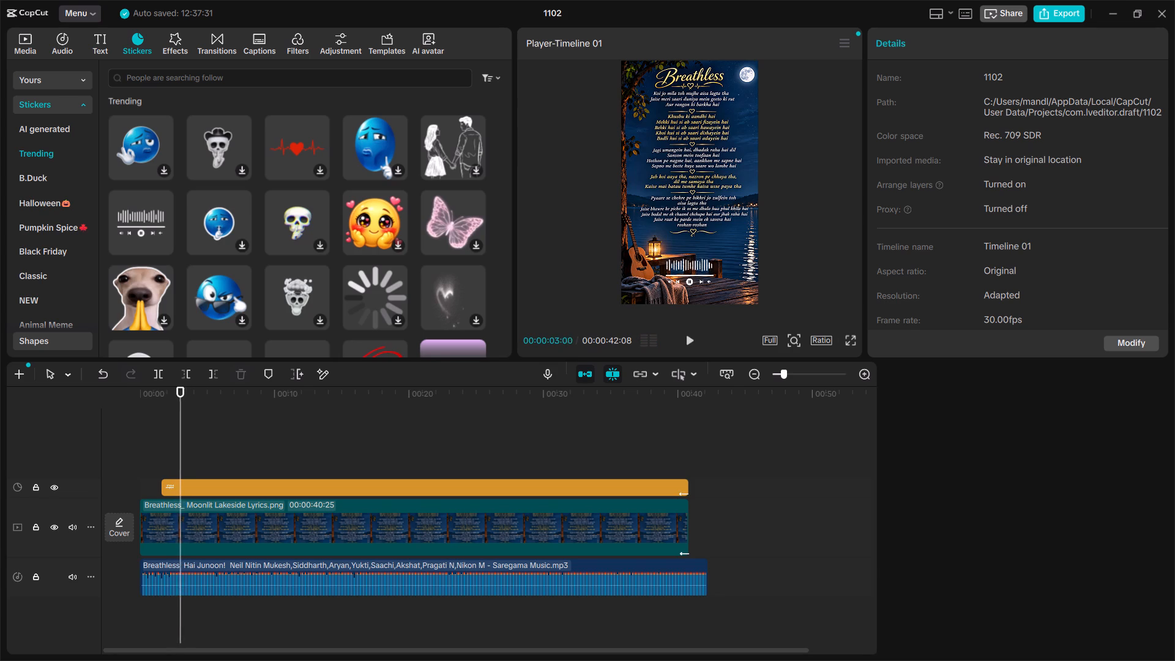
{"action": "key", "text": "space"}
{"action": "key", "text": "space"}
{"action": "key", "text": "Left"}
{"action": "key", "text": "Left"}
{"action": "key", "text": "Left"}
{"action": "key", "text": "Left"}
{"action": "key", "text": "Left"}
{"action": "key", "text": "Left"}
{"action": "key", "text": "Left"}
{"action": "key", "text": "Left"}
{"action": "key", "text": "Left"}
{"action": "key", "text": "Left"}
{"action": "key", "text": "Left"}
{"action": "key", "text": "Left"}
{"action": "key", "text": "Left"}
{"action": "key", "text": "Left"}
{"action": "key", "text": "Left"}
{"action": "key", "text": "Left"}
{"action": "key", "text": "Left"}
{"action": "key", "text": "Left"}
{"action": "key", "text": "Left"}
{"action": "key", "text": "Left"}
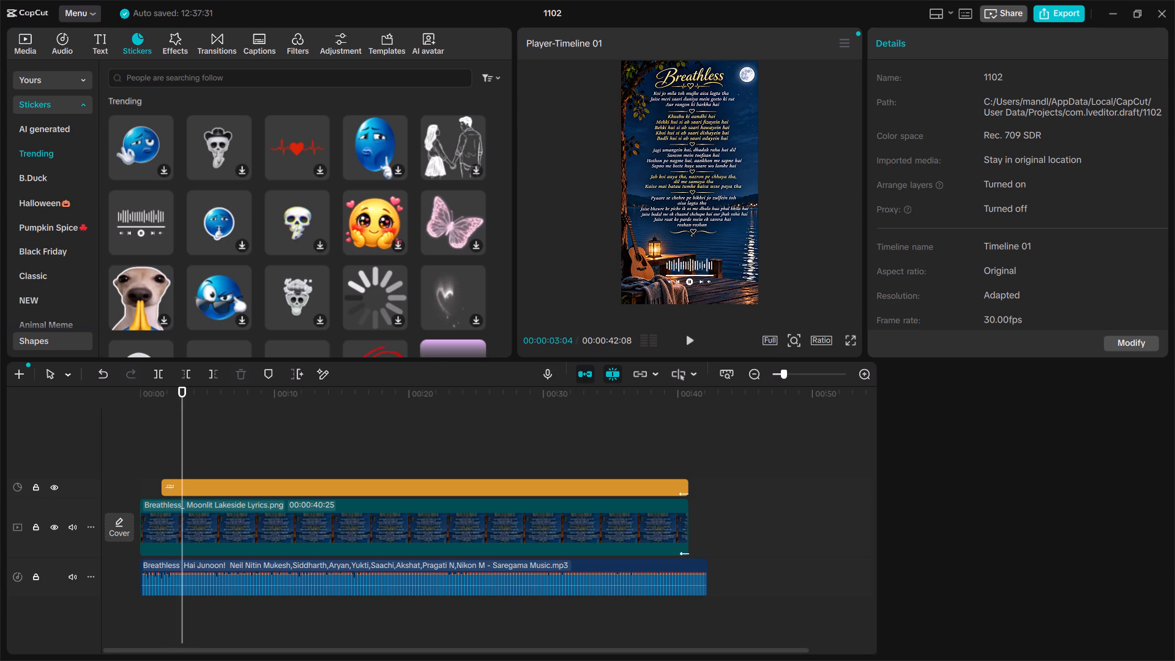
{"action": "key", "text": "space"}
{"action": "key", "text": "space"}
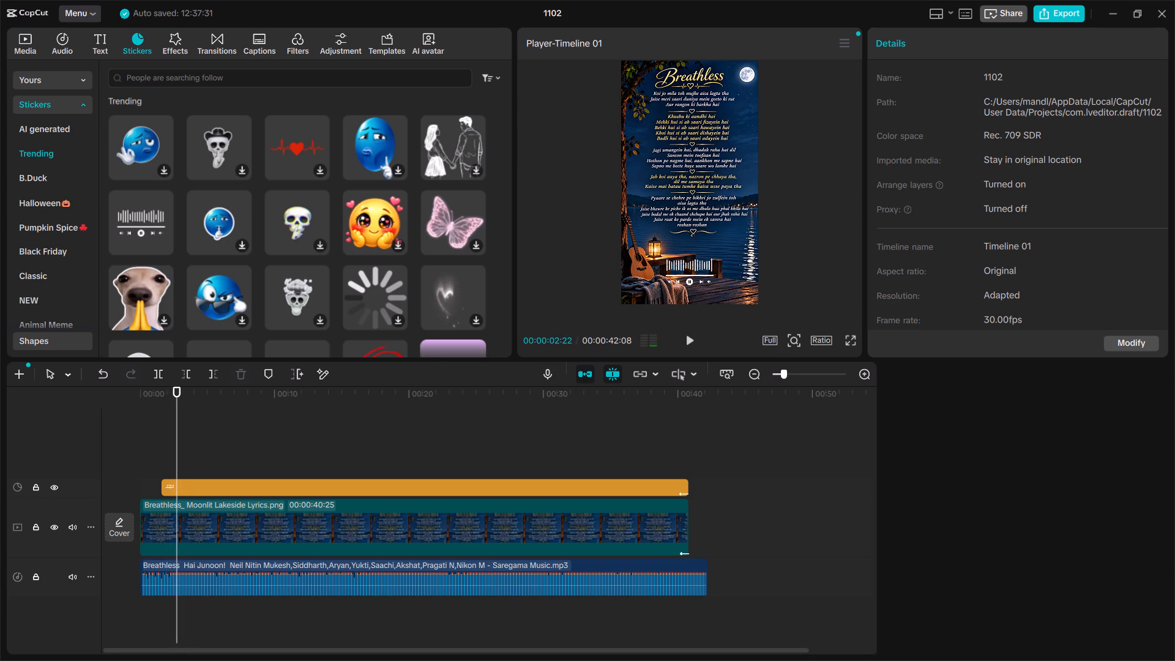
Extend the lyrics image and the music-player sticker so both end with the audio, at 00:00:42:08.
{"action": "left_click", "coordinate": [502, 533]}
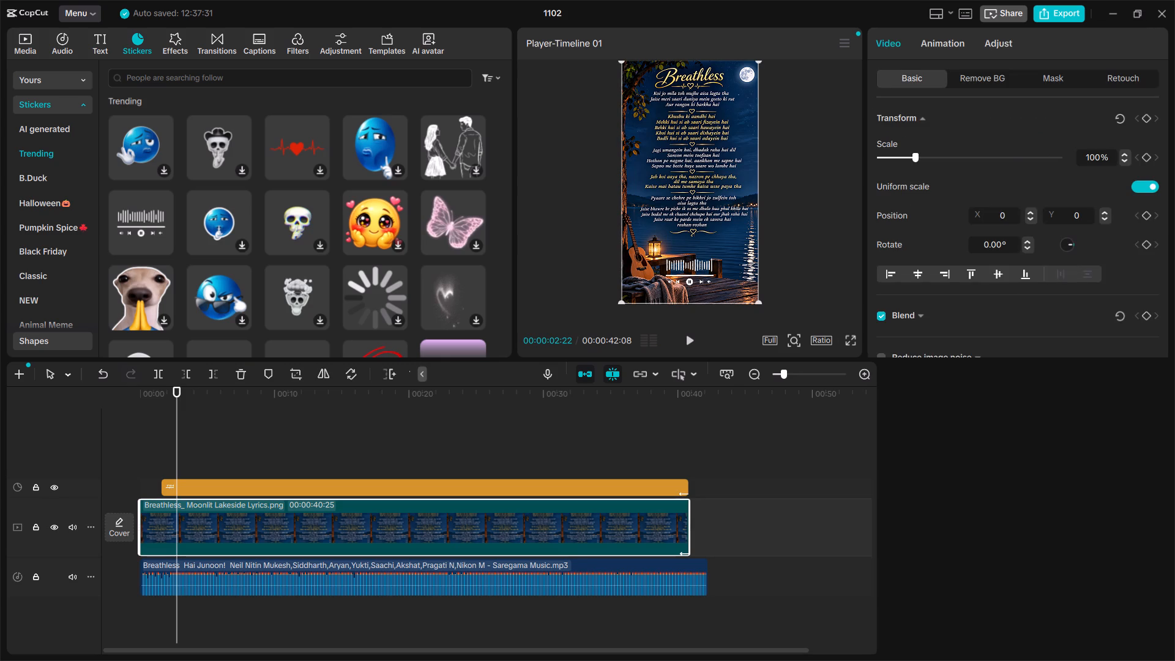
{"action": "left_click_drag", "start_coordinate": [690, 526], "coordinate": [711, 529]}
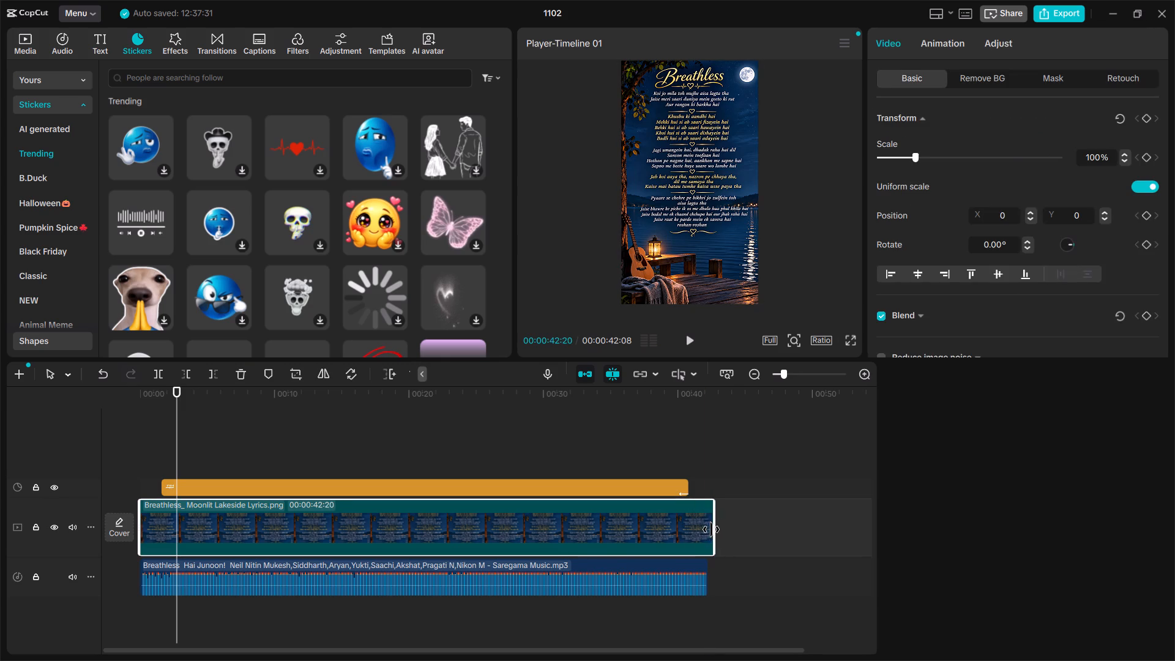
{"action": "left_click_drag", "start_coordinate": [711, 529], "coordinate": [707, 532]}
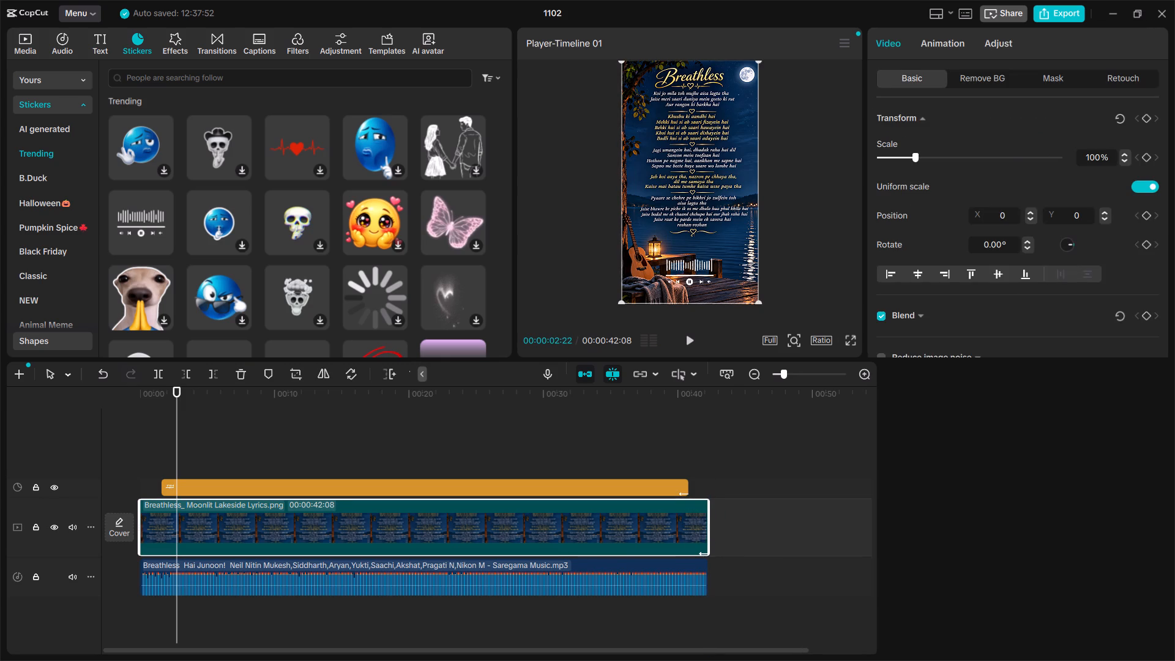
{"action": "left_click", "coordinate": [640, 481]}
{"action": "left_click_drag", "start_coordinate": [690, 485], "coordinate": [714, 488]}
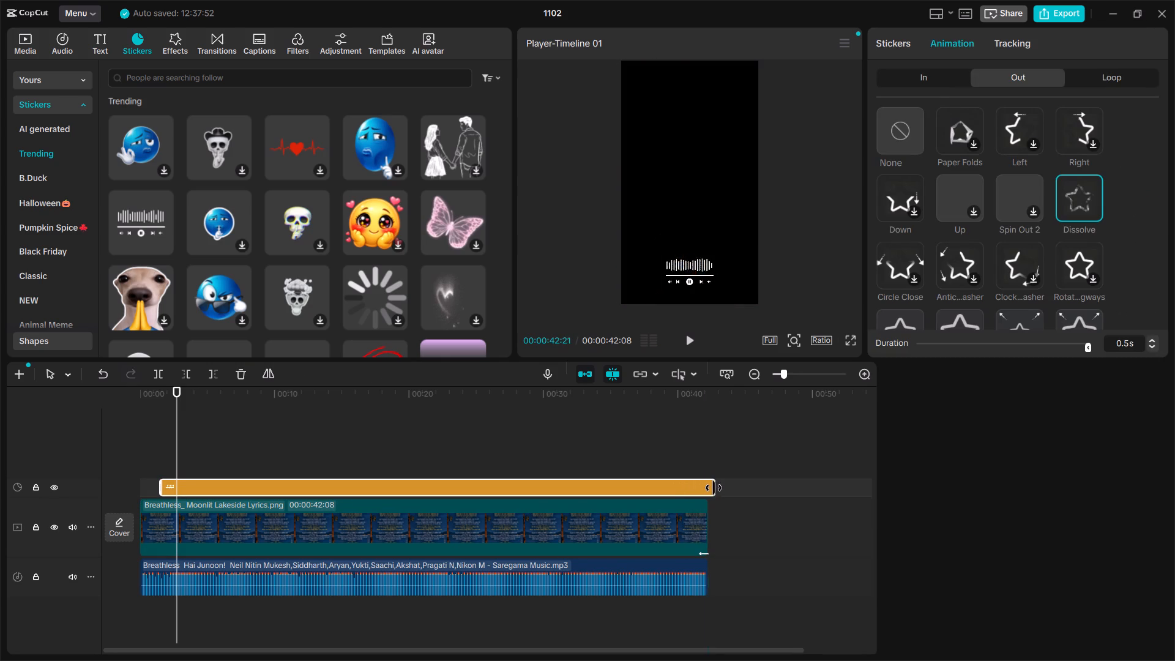
{"action": "left_click_drag", "start_coordinate": [714, 488], "coordinate": [704, 490]}
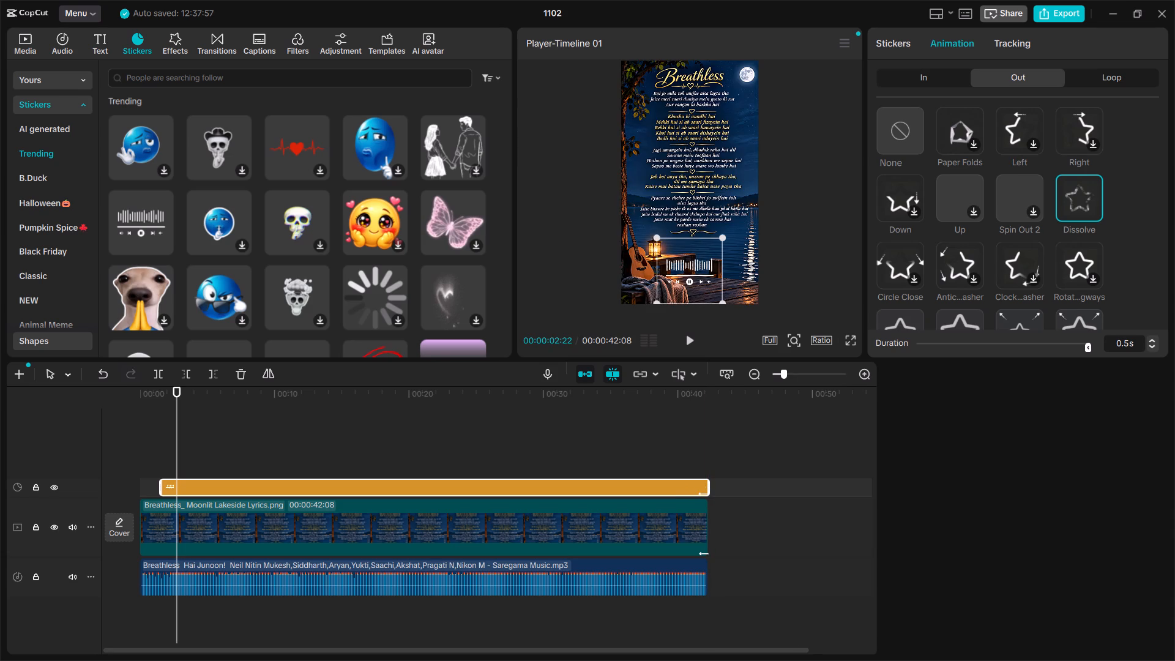
Split the lyrics image and the music-player sticker at the playhead, at 00:00:02:22.
{"action": "key", "text": "b"}
{"action": "left_click", "coordinate": [179, 509]}
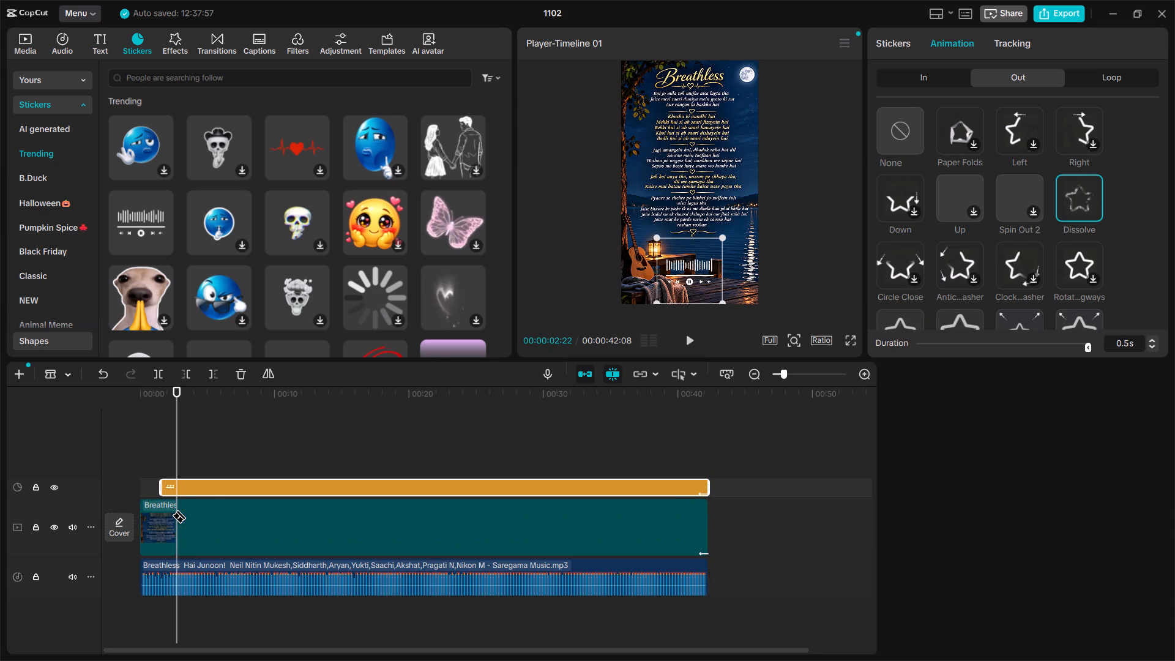
{"action": "left_click", "coordinate": [179, 484]}
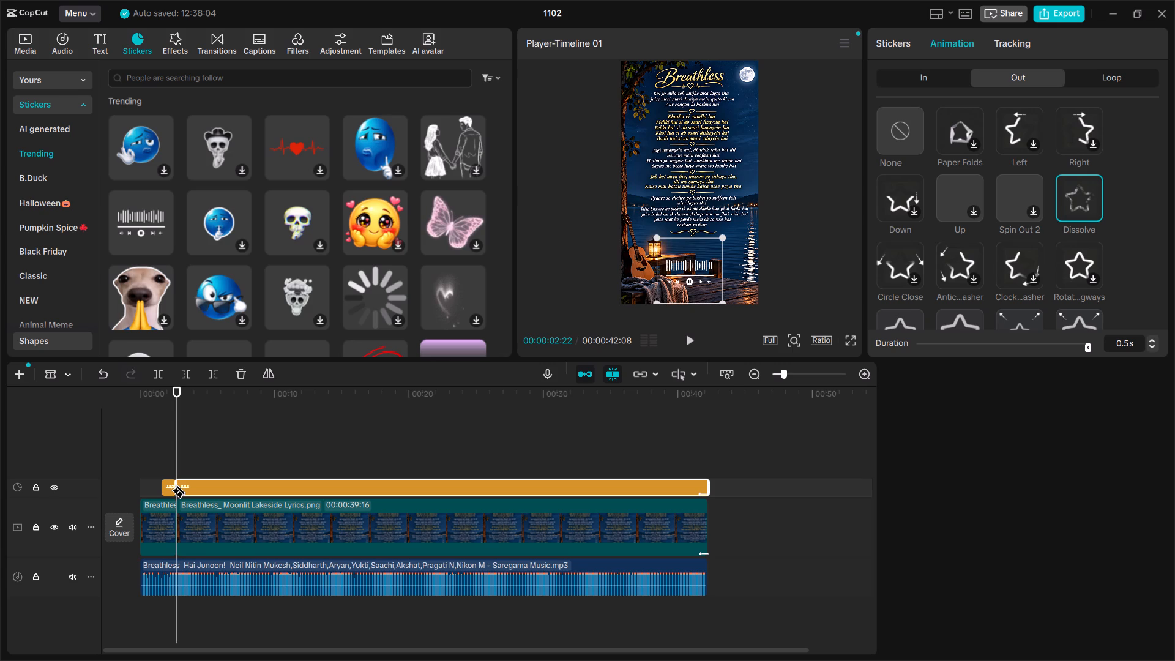
{"action": "left_click", "coordinate": [179, 484]}
{"action": "key", "text": "a"}
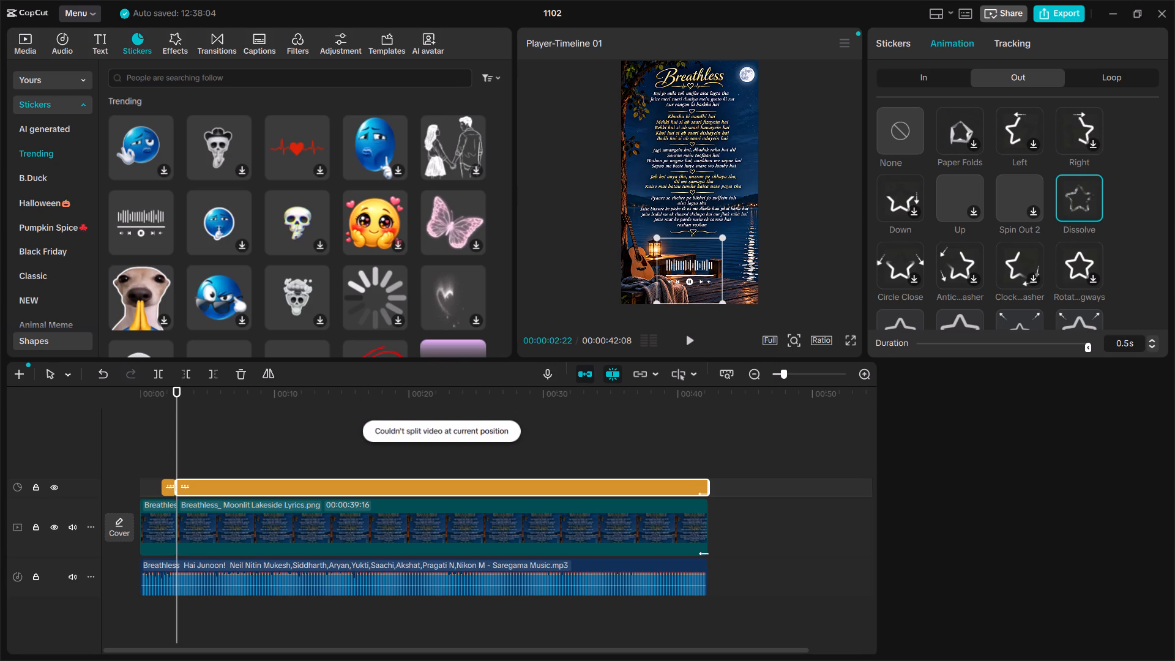
Delete the short sticker piece before the split, leaving the main track magnet on.
{"action": "left_click", "coordinate": [586, 378]}
{"action": "left_click", "coordinate": [586, 378]}
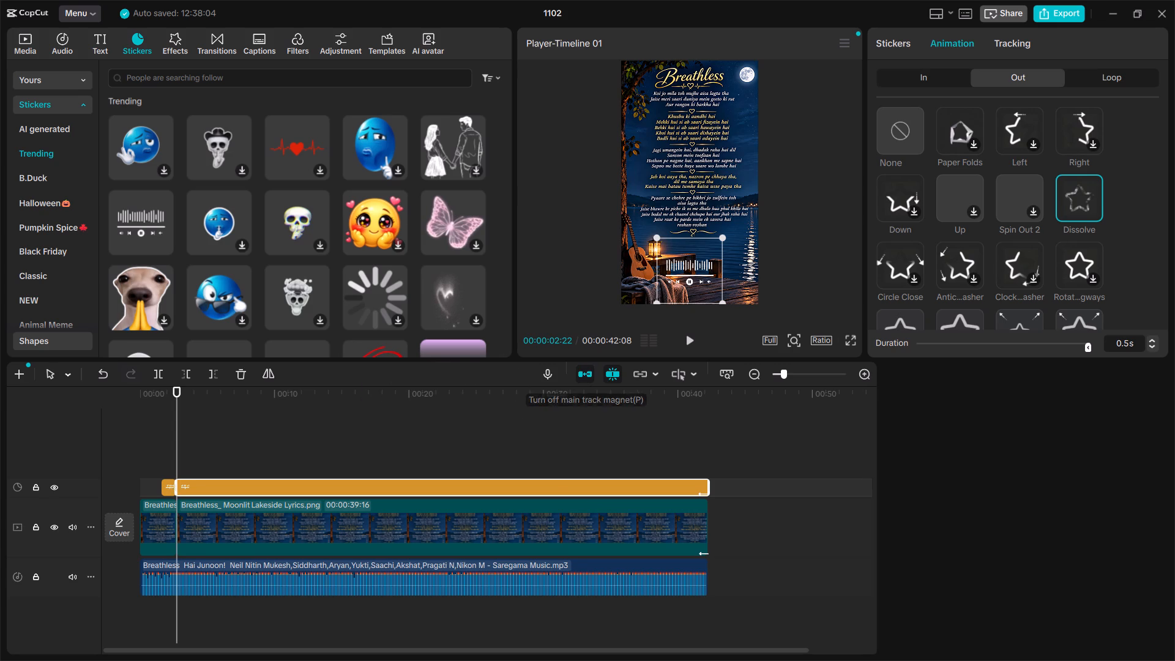
{"action": "left_click", "coordinate": [170, 495]}
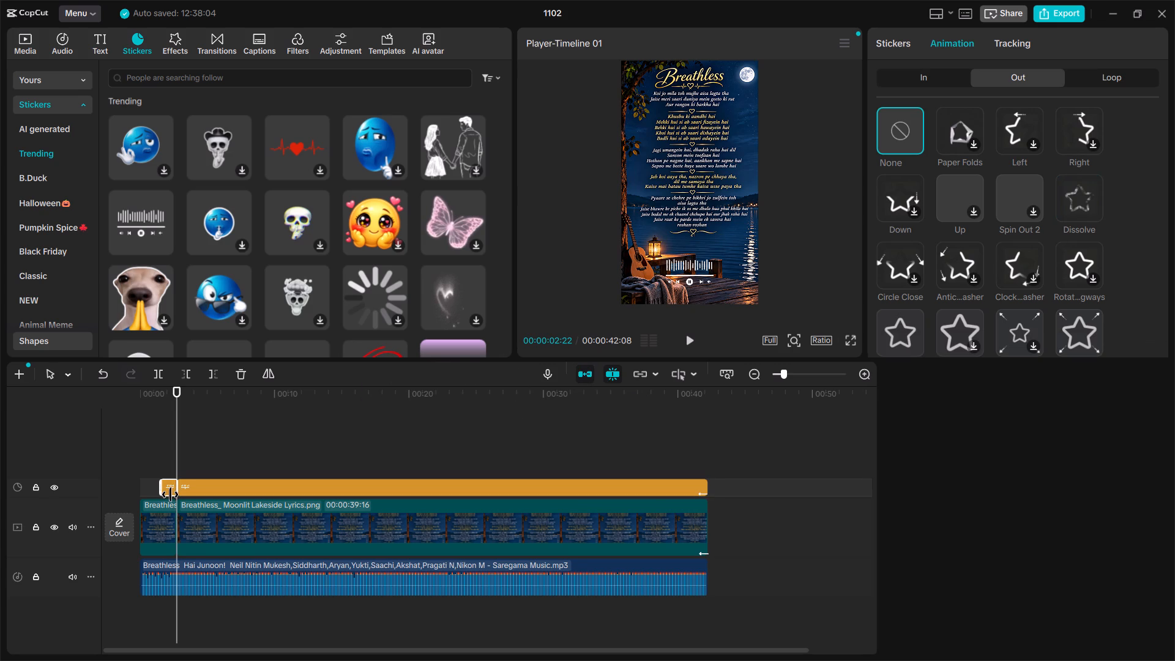
{"action": "key", "text": "Delete"}
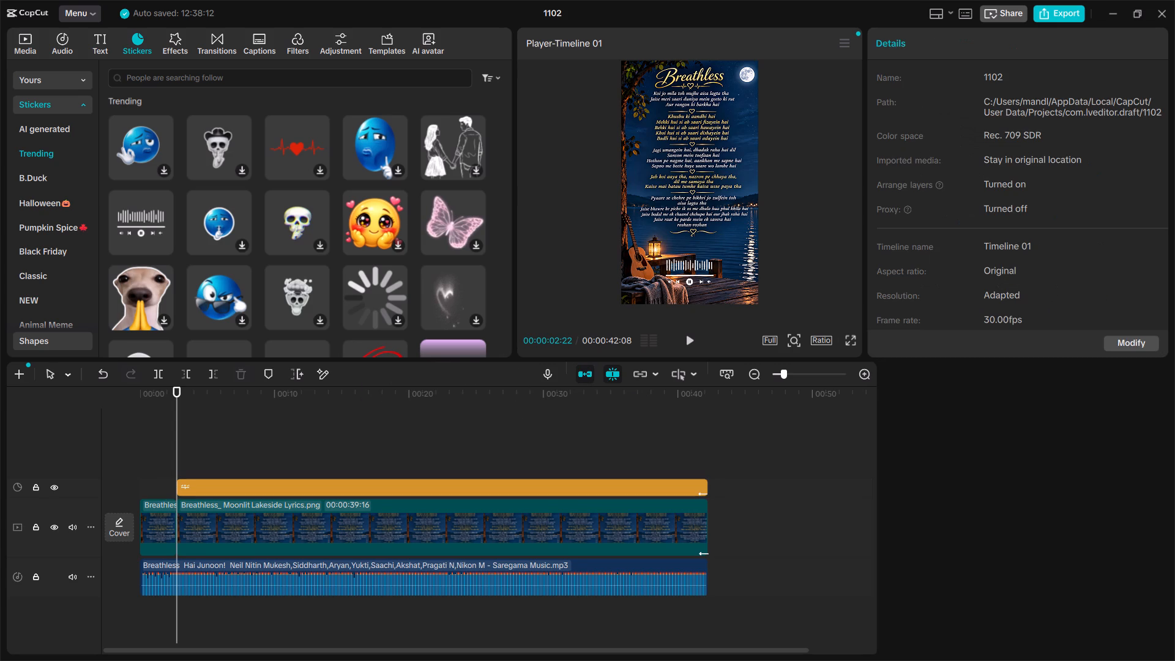
Turn off the main track magnet and delete the short image piece before the split, leaving a gap there.
{"action": "left_click", "coordinate": [152, 515]}
{"action": "left_click", "coordinate": [583, 372]}
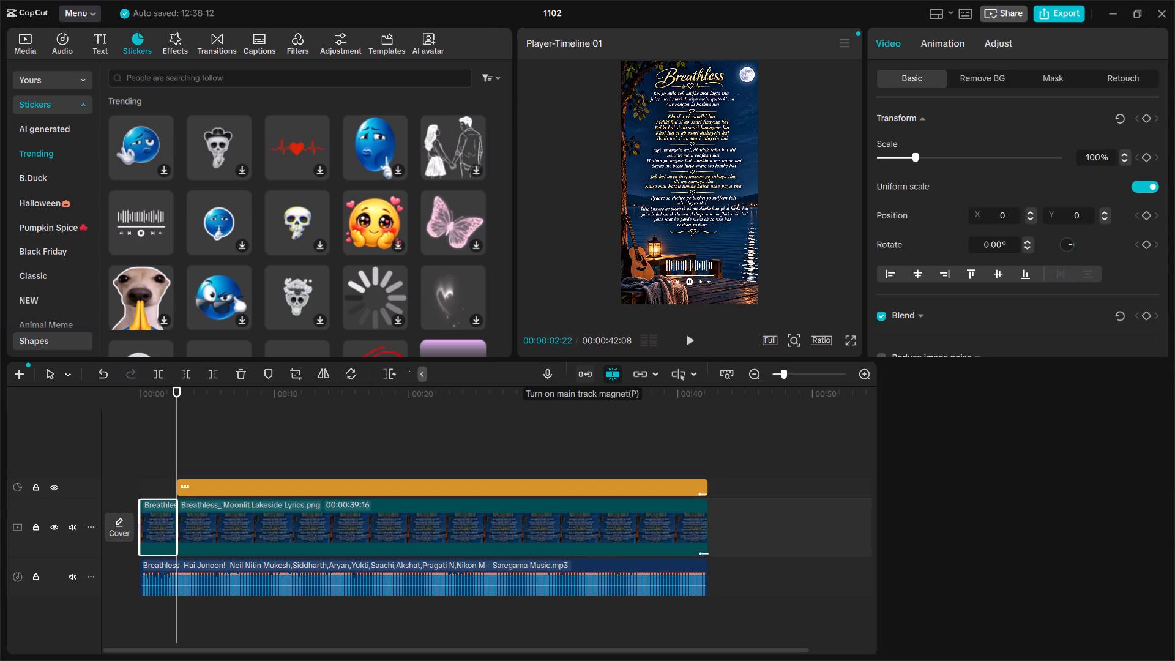
{"action": "left_click", "coordinate": [583, 372]}
{"action": "left_click", "coordinate": [591, 378]}
{"action": "key", "text": "Delete"}
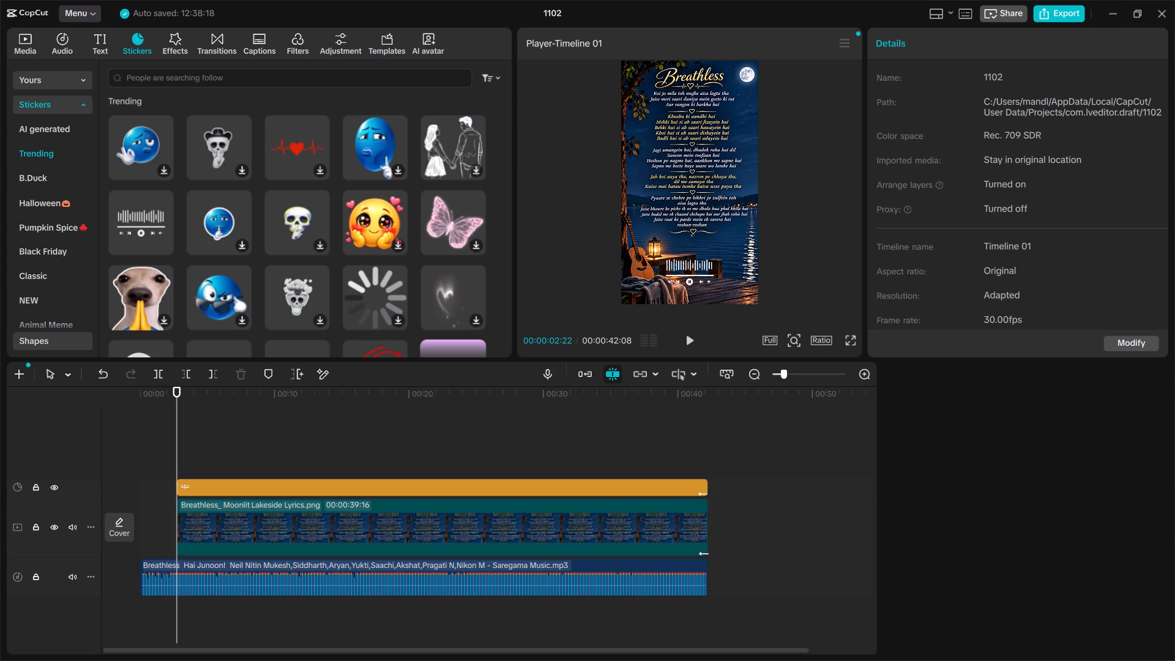
Play the timeline from the image's new start at 00:00:02:22 to check the timing against the audio.
{"action": "key", "text": "space"}
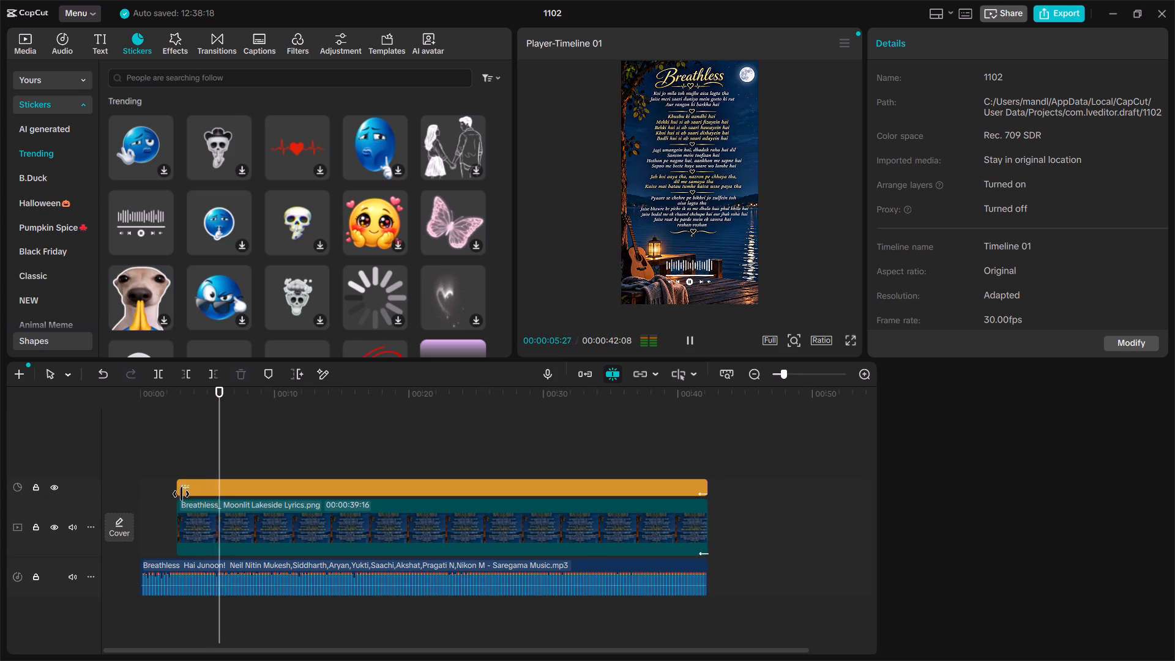
{"action": "scroll", "coordinate": [195, 502], "scroll_direction": "up", "scroll_amount": 4, "text": "ctrl"}
{"action": "scroll", "coordinate": [195, 502], "scroll_direction": "right", "scroll_amount": 1}
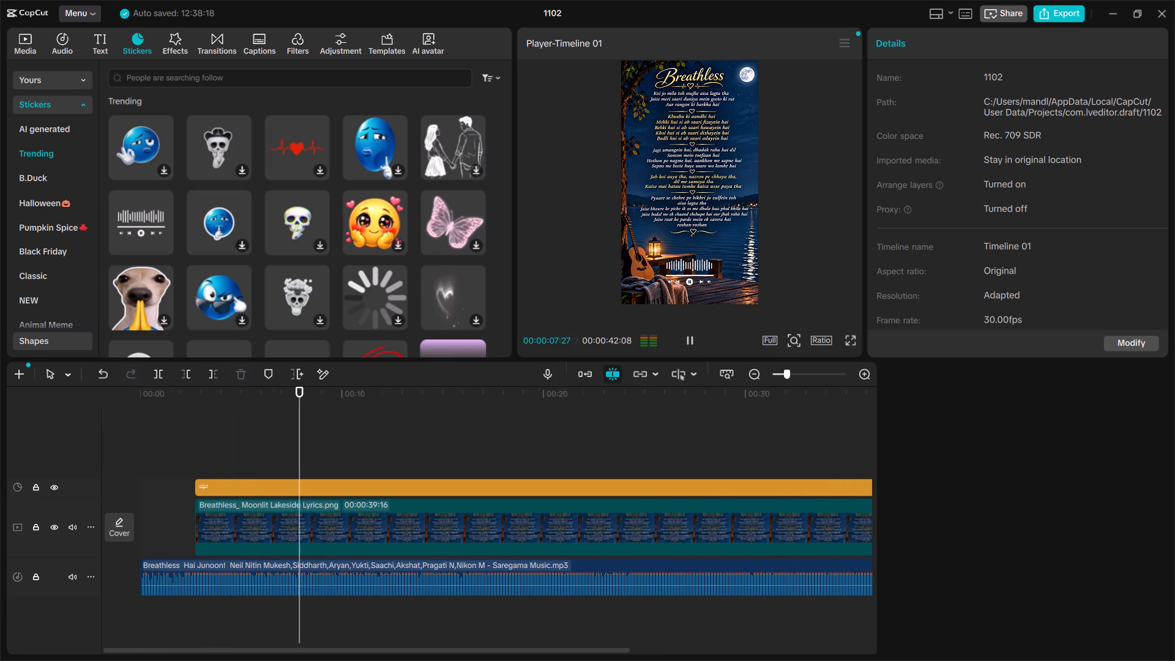
{"action": "scroll", "coordinate": [195, 502], "scroll_direction": "right", "scroll_amount": 2}
{"action": "left_click", "coordinate": [196, 533]}
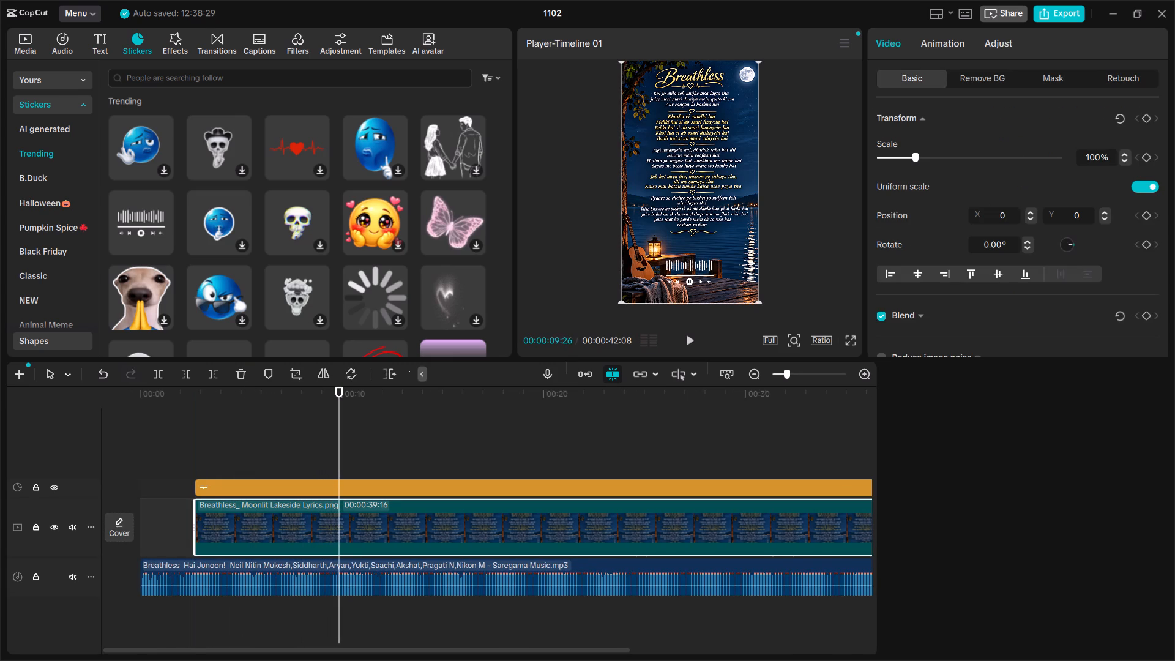
Shift the audio clip slightly later by about 10 frames and extend its start back to 00:00:00:00.
{"action": "left_click_drag", "start_coordinate": [196, 569], "coordinate": [203, 569]}
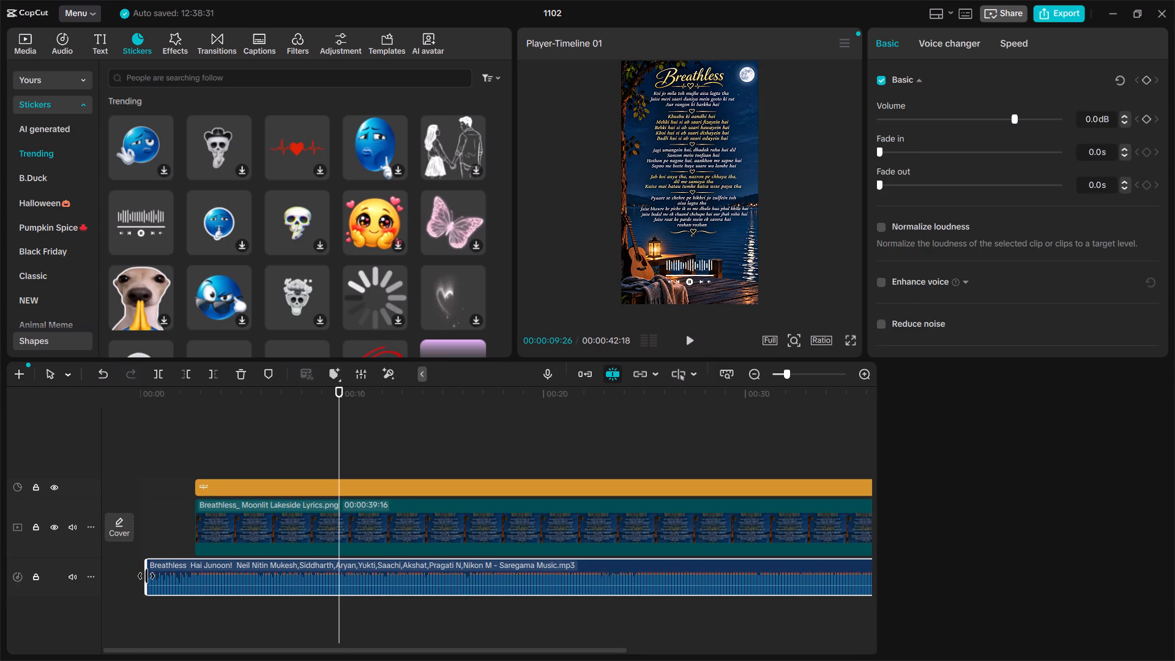
{"action": "left_click_drag", "start_coordinate": [147, 576], "coordinate": [136, 578]}
{"action": "left_click_drag", "start_coordinate": [144, 578], "coordinate": [128, 579]}
Play the timeline from the beginning to check the adjusted audio against the image and sticker.
{"action": "left_click_drag", "start_coordinate": [144, 466], "coordinate": [136, 465]}
{"action": "left_click", "coordinate": [136, 465]}
{"action": "key", "text": "space"}
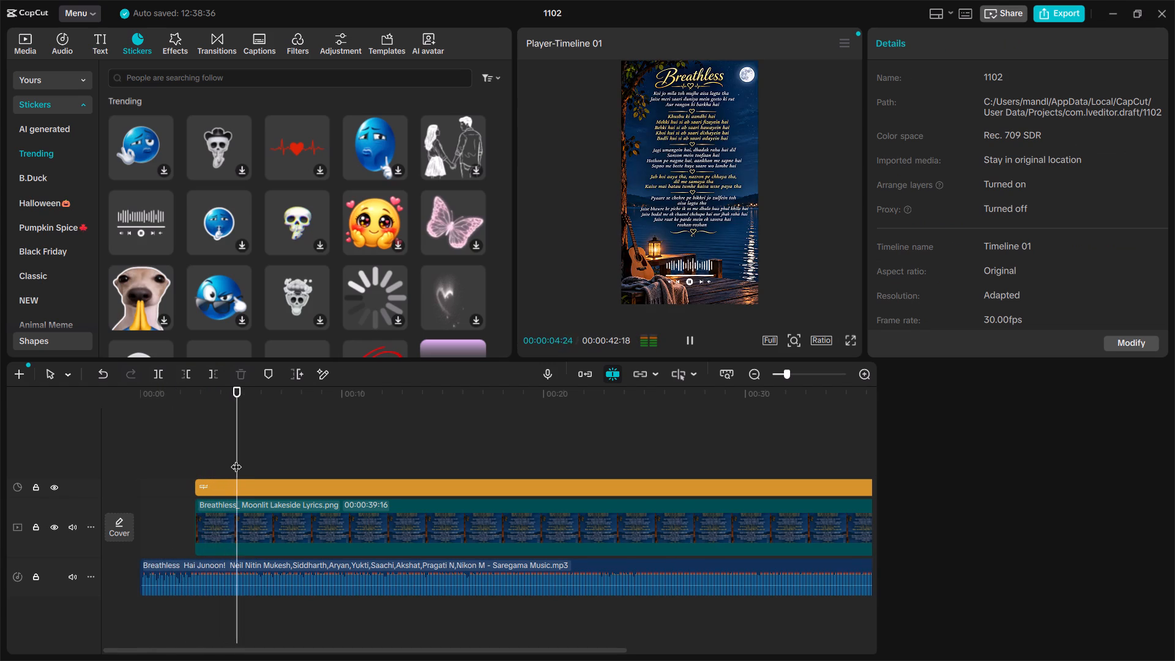
Apply the Fade In entrance animation to the music-player sticker, keeping the 0.5s duration.
{"action": "left_click", "coordinate": [229, 487]}
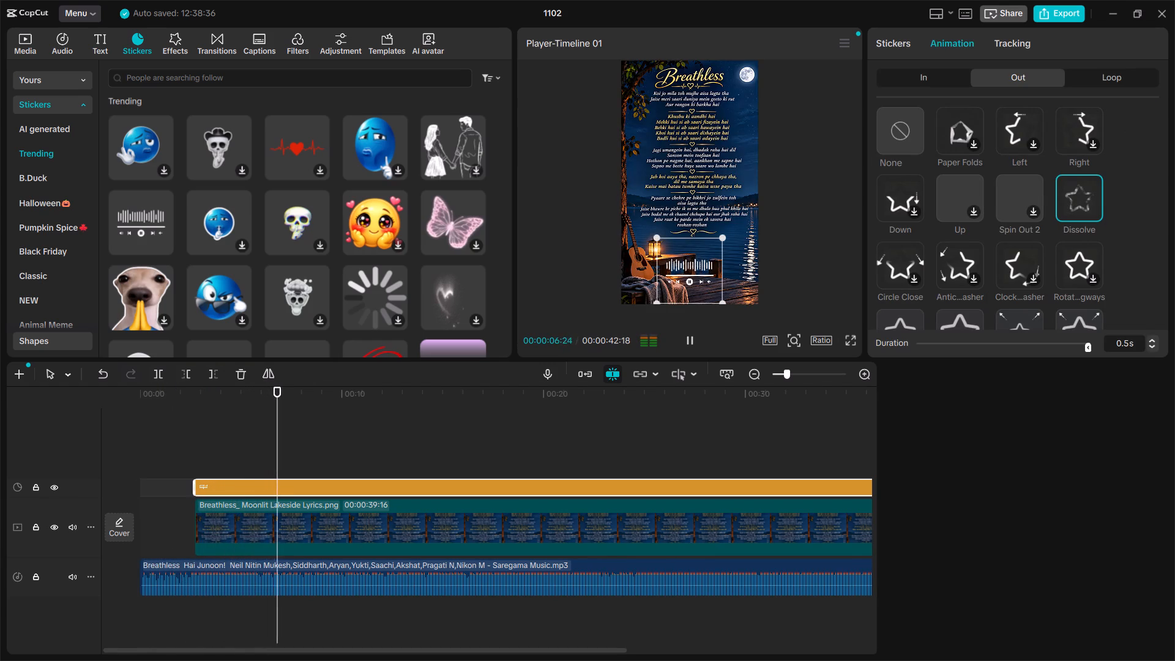
{"action": "left_click", "coordinate": [924, 86]}
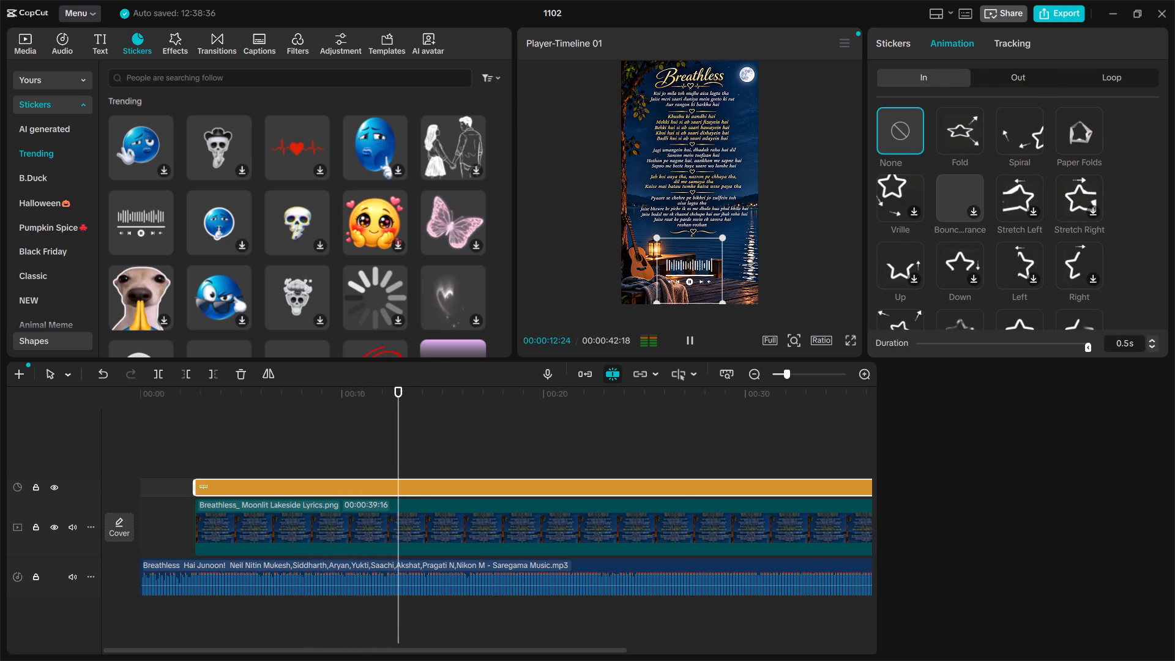
{"action": "left_click", "coordinate": [945, 200]}
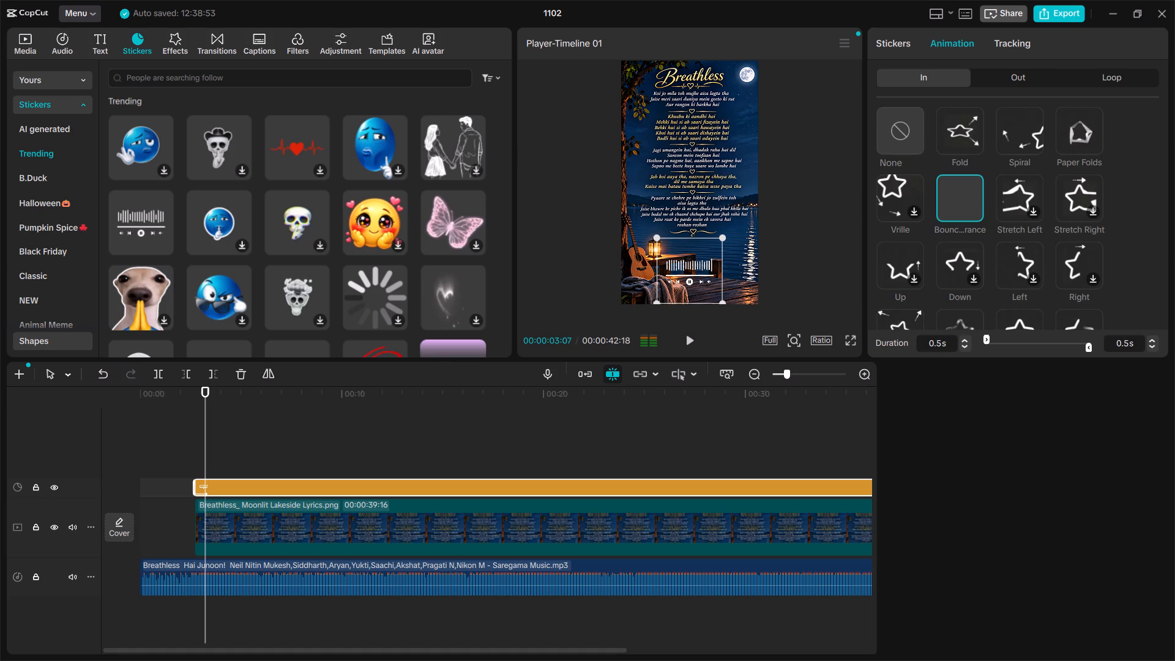
{"action": "scroll", "coordinate": [970, 212], "scroll_direction": "down", "scroll_amount": 1}
{"action": "left_click", "coordinate": [912, 205]}
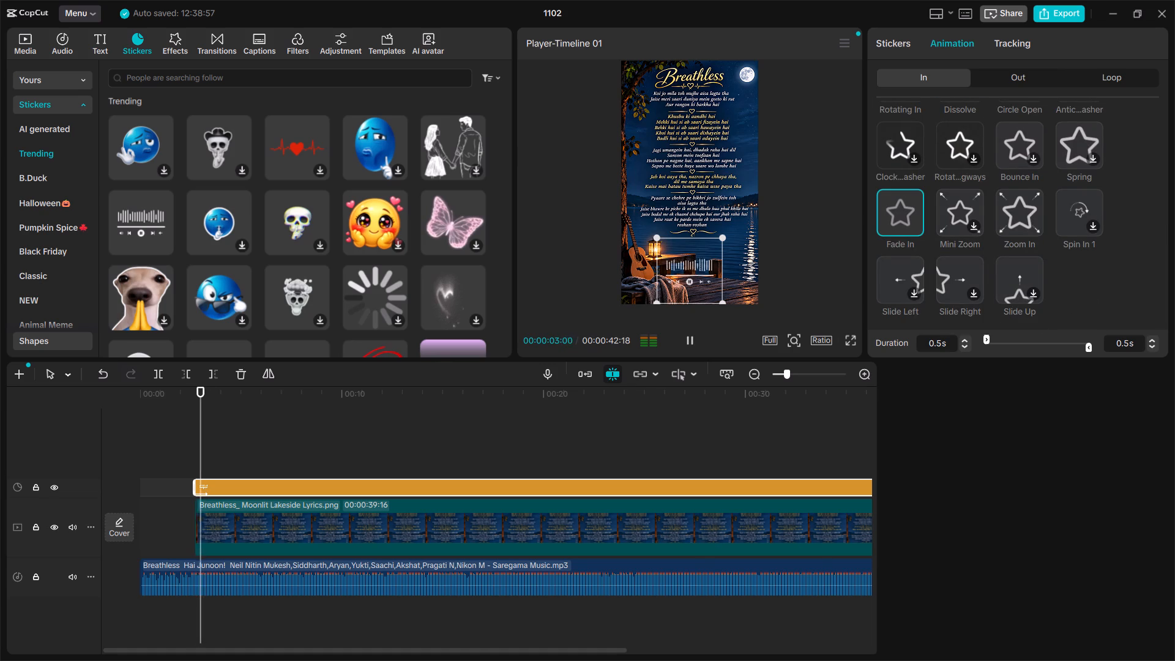
{"action": "left_click", "coordinate": [912, 205]}
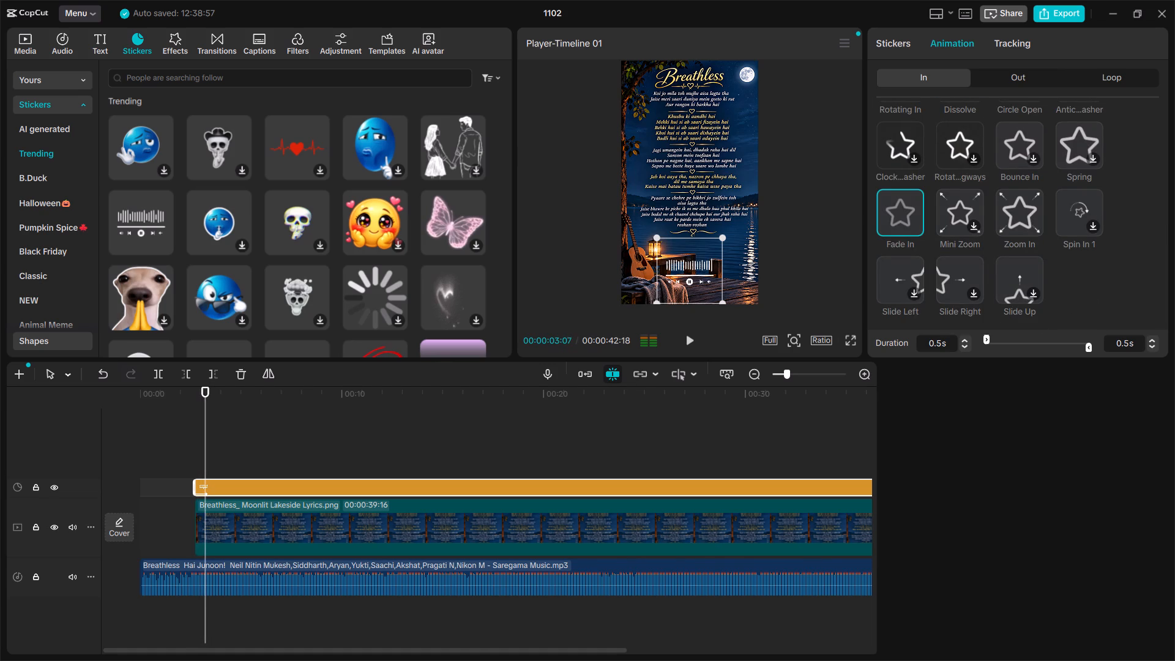
Apply the Fade In entrance animation to the Breathless lyrics image, keeping the 0.5s duration.
{"action": "left_click", "coordinate": [722, 521]}
{"action": "left_click", "coordinate": [941, 37]}
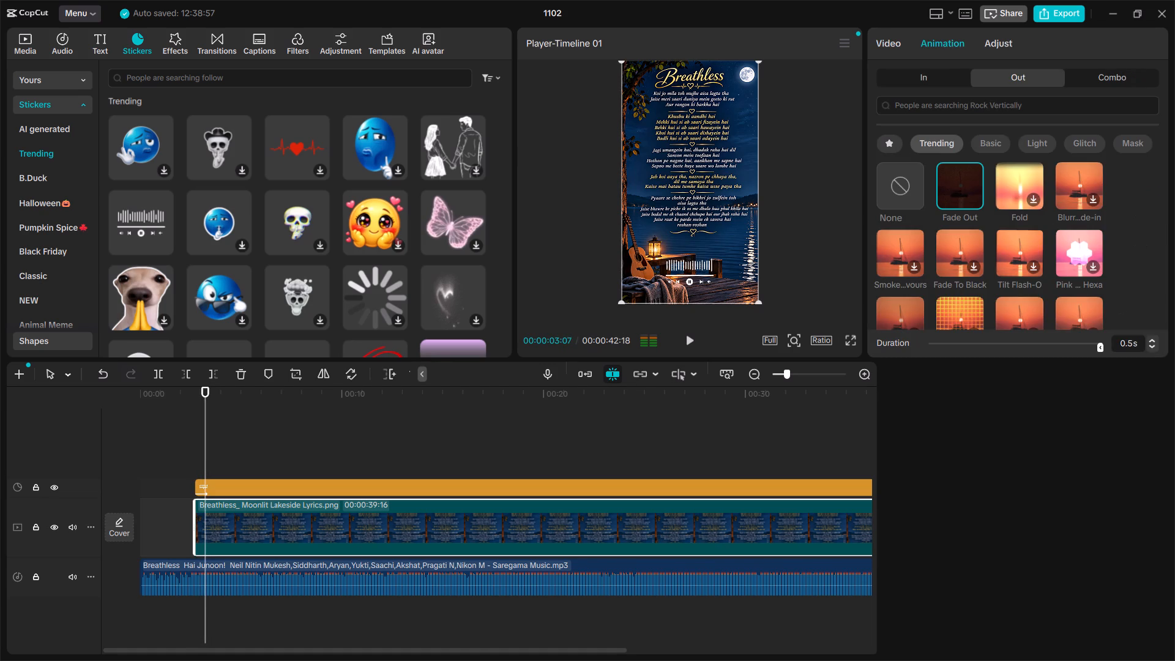
{"action": "left_click", "coordinate": [938, 82]}
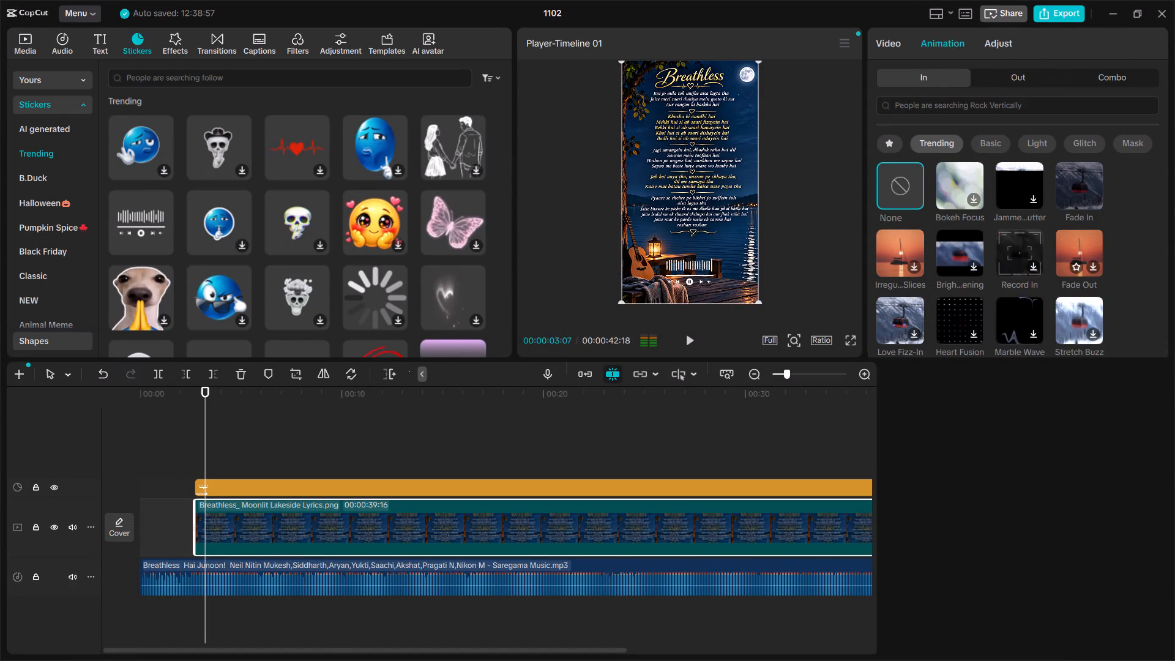
{"action": "left_click", "coordinate": [1072, 255]}
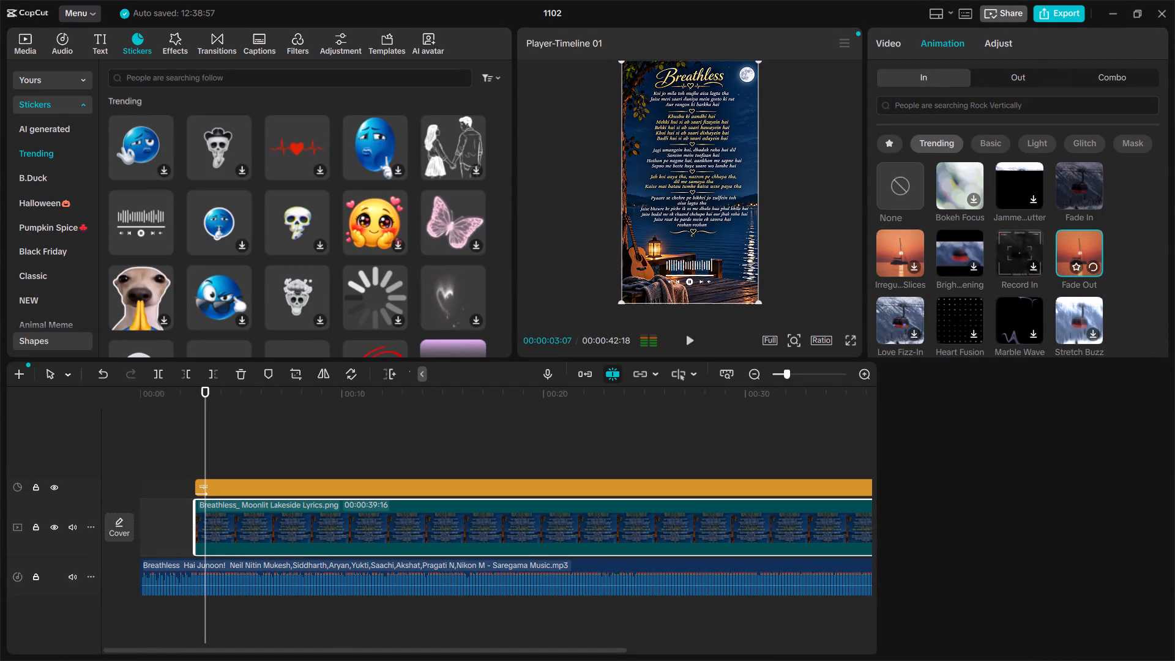
{"action": "scroll", "coordinate": [1058, 267], "scroll_direction": "up", "scroll_amount": 1}
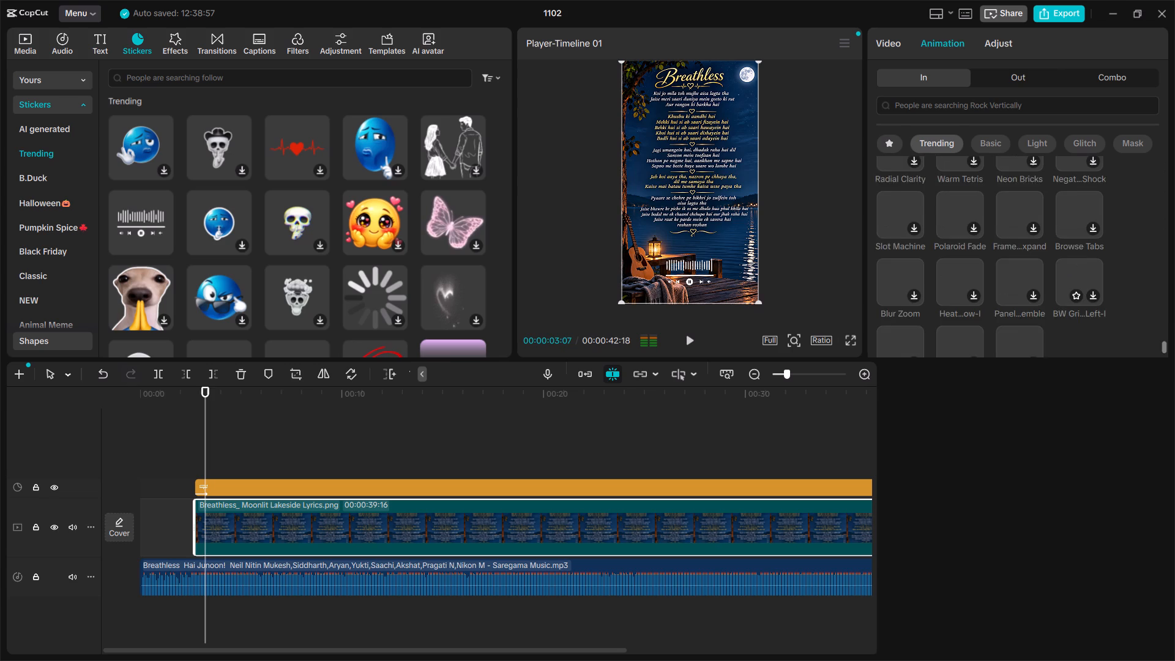
{"action": "scroll", "coordinate": [1058, 267], "scroll_direction": "up", "scroll_amount": 6}
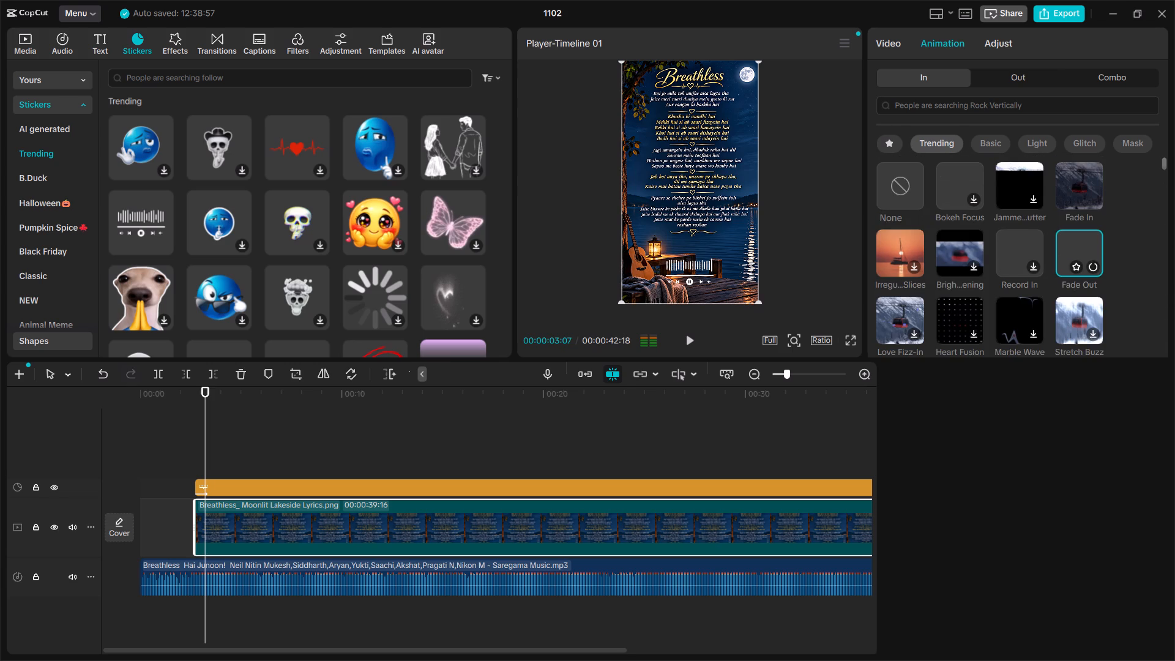
{"action": "left_click", "coordinate": [1075, 182]}
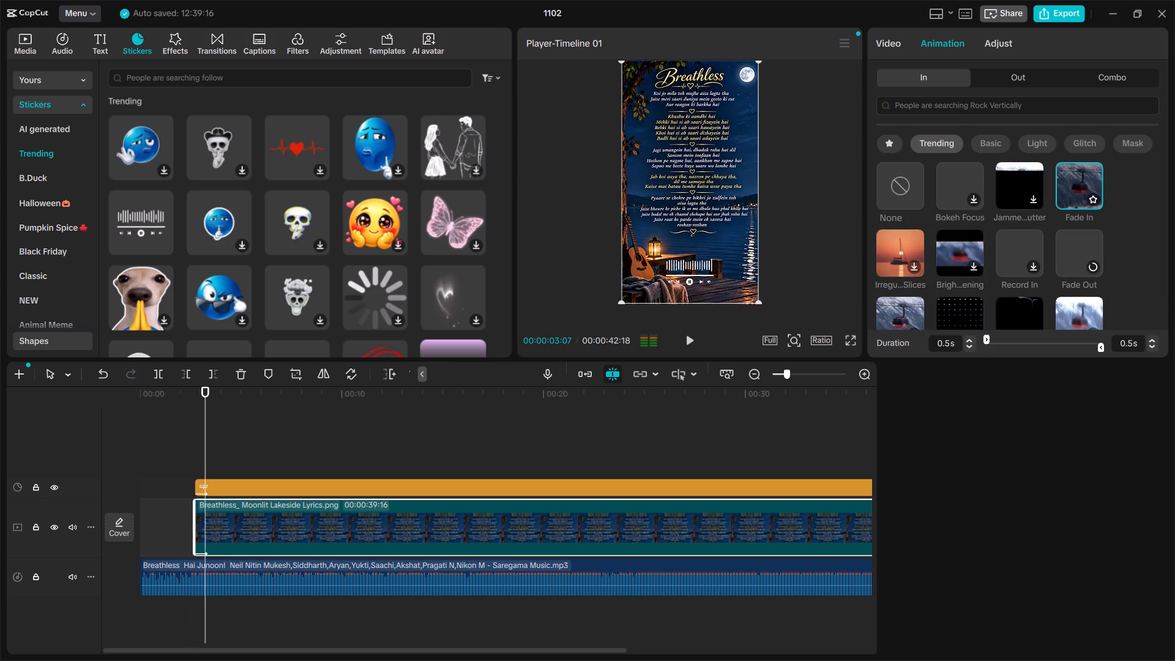
{"action": "left_click", "coordinate": [1075, 182]}
{"action": "left_click", "coordinate": [1075, 182]}
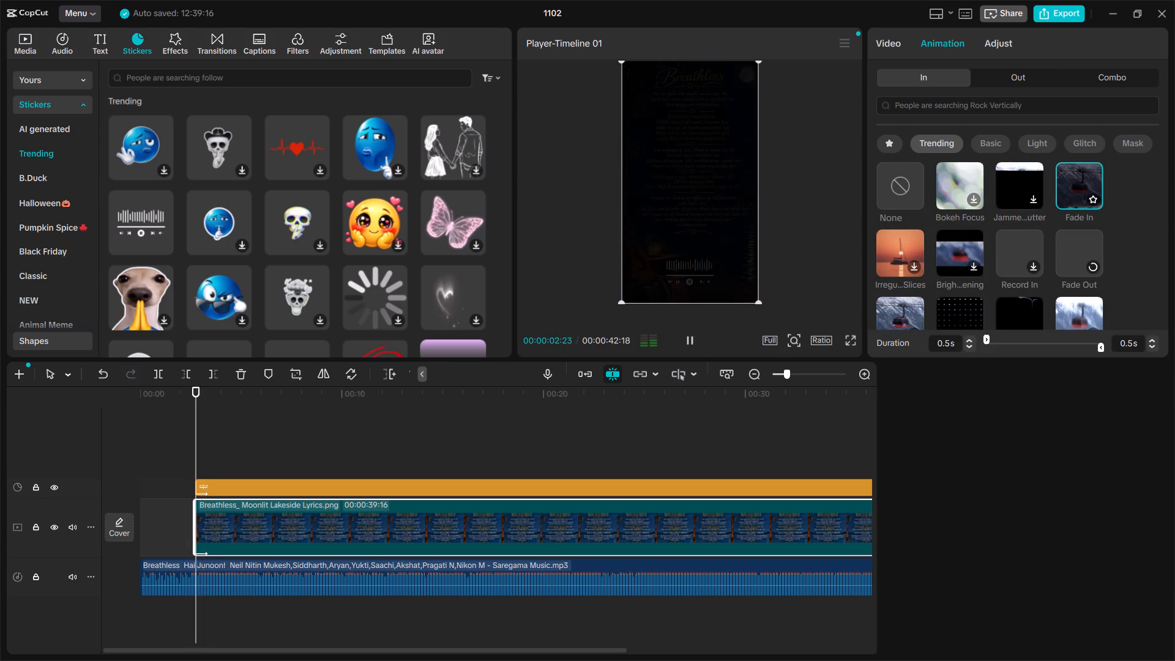
Return to the start of the timeline and briefly play the empty opening before the lyrics image.
{"action": "left_click", "coordinate": [597, 387]}
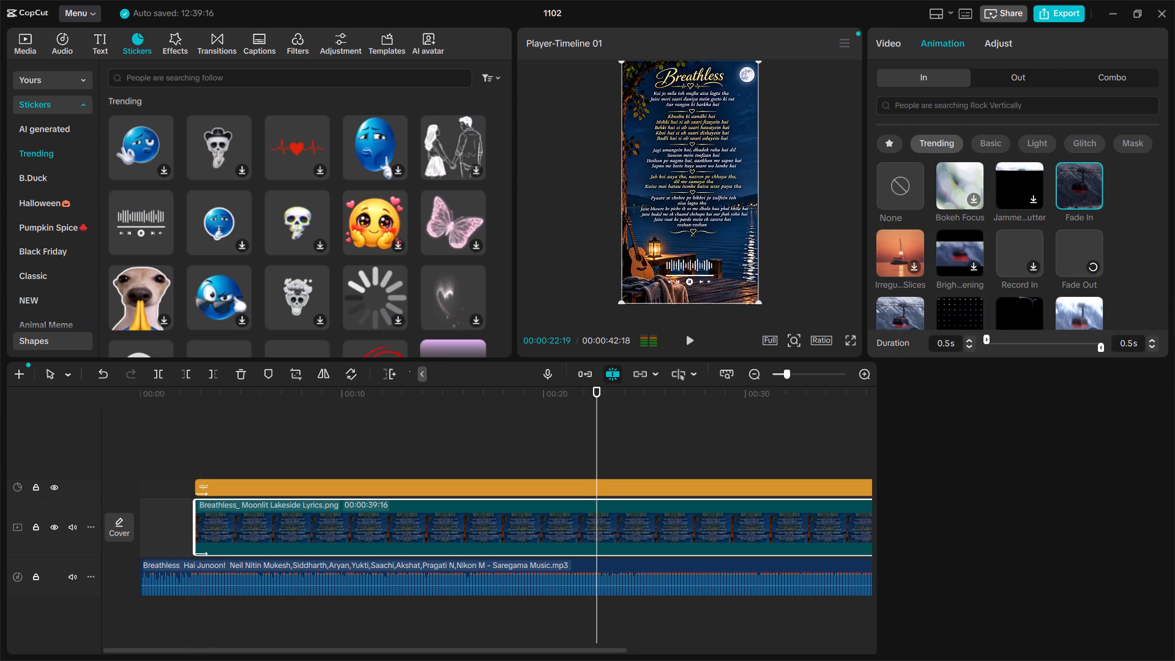
{"action": "left_click_drag", "start_coordinate": [221, 438], "coordinate": [209, 441]}
{"action": "left_click", "coordinate": [209, 441]}
{"action": "left_click", "coordinate": [209, 441]}
{"action": "left_click_drag", "start_coordinate": [209, 441], "coordinate": [192, 446]}
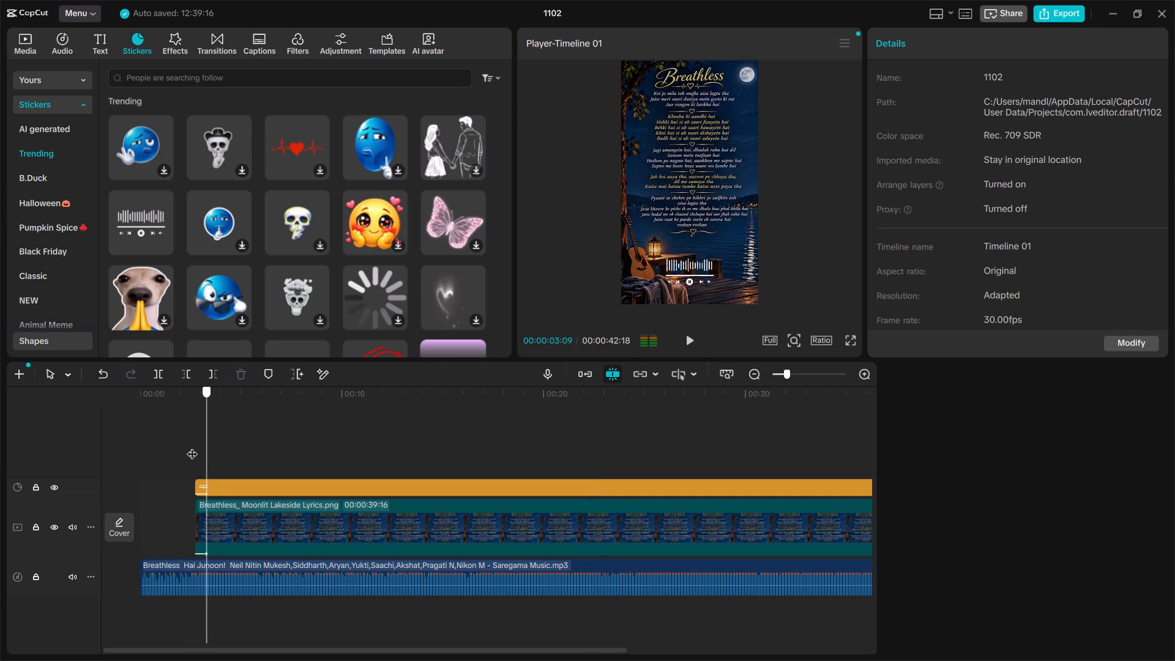
{"action": "left_click_drag", "start_coordinate": [192, 446], "coordinate": [55, 480]}
{"action": "key", "text": "space"}
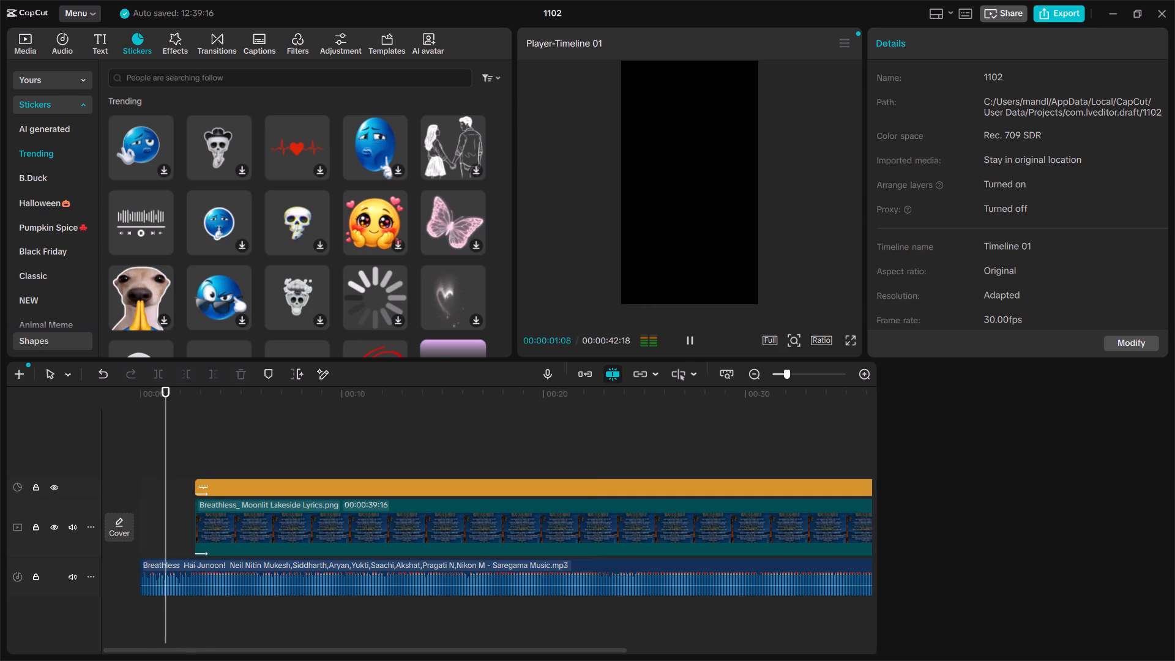
{"action": "key", "text": "space"}
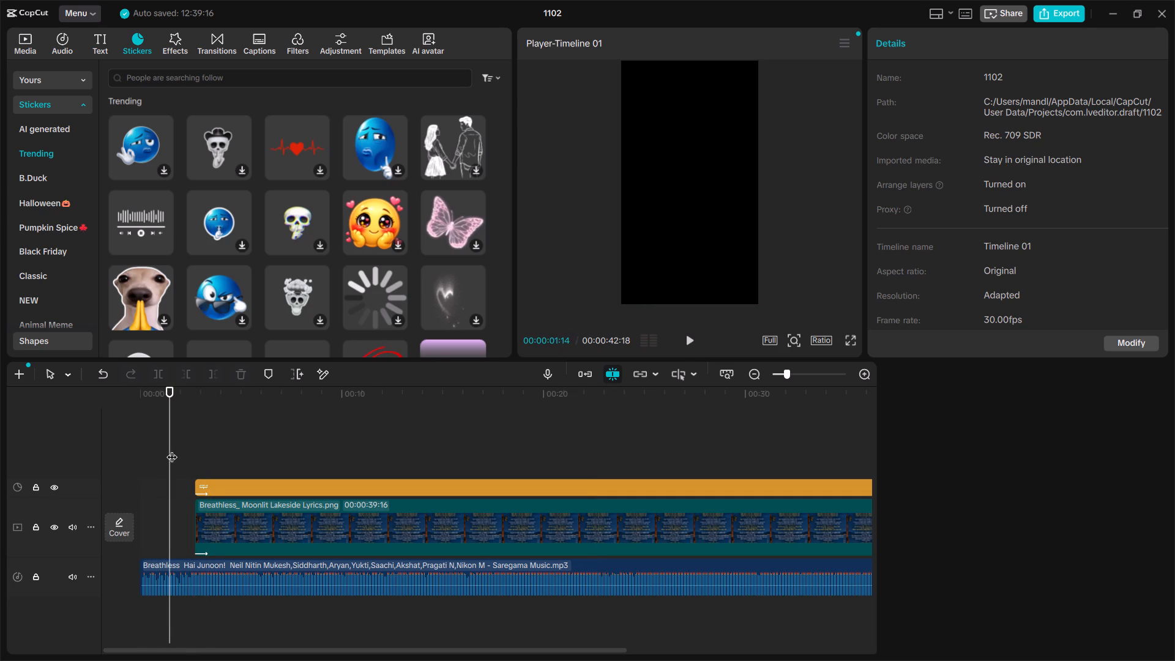
Add two default text clips at 00:00:00:00 and move one of them above the other in the frame.
{"action": "left_click_drag", "start_coordinate": [174, 449], "coordinate": [129, 449]}
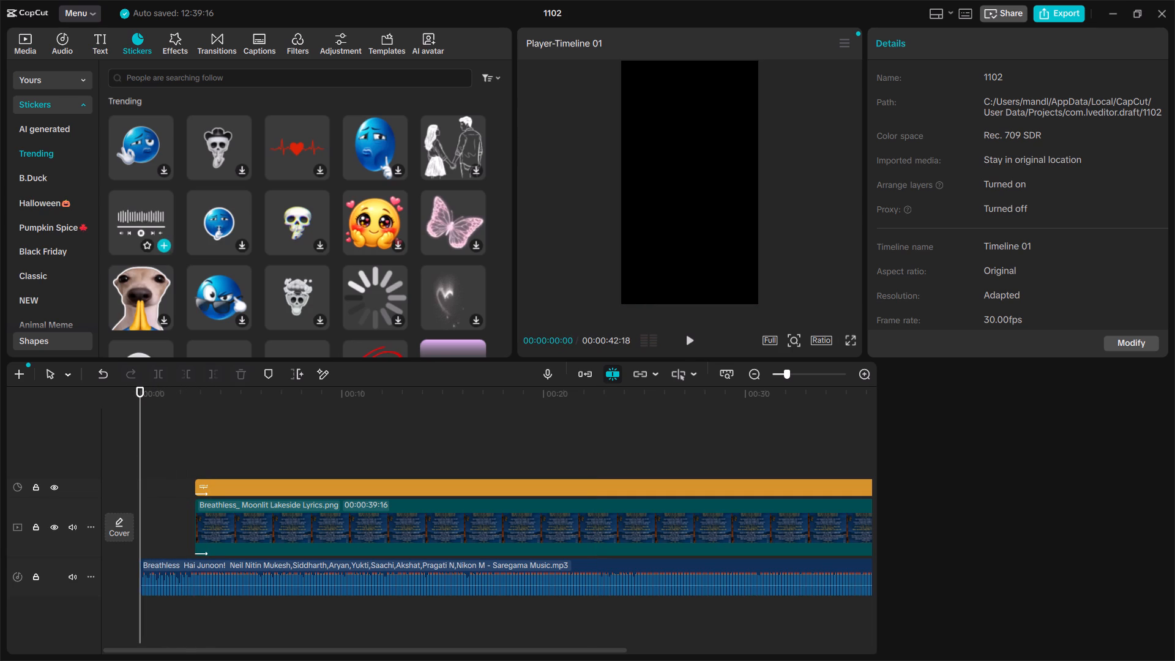
{"action": "left_click", "coordinate": [105, 42]}
{"action": "left_click", "coordinate": [137, 99]}
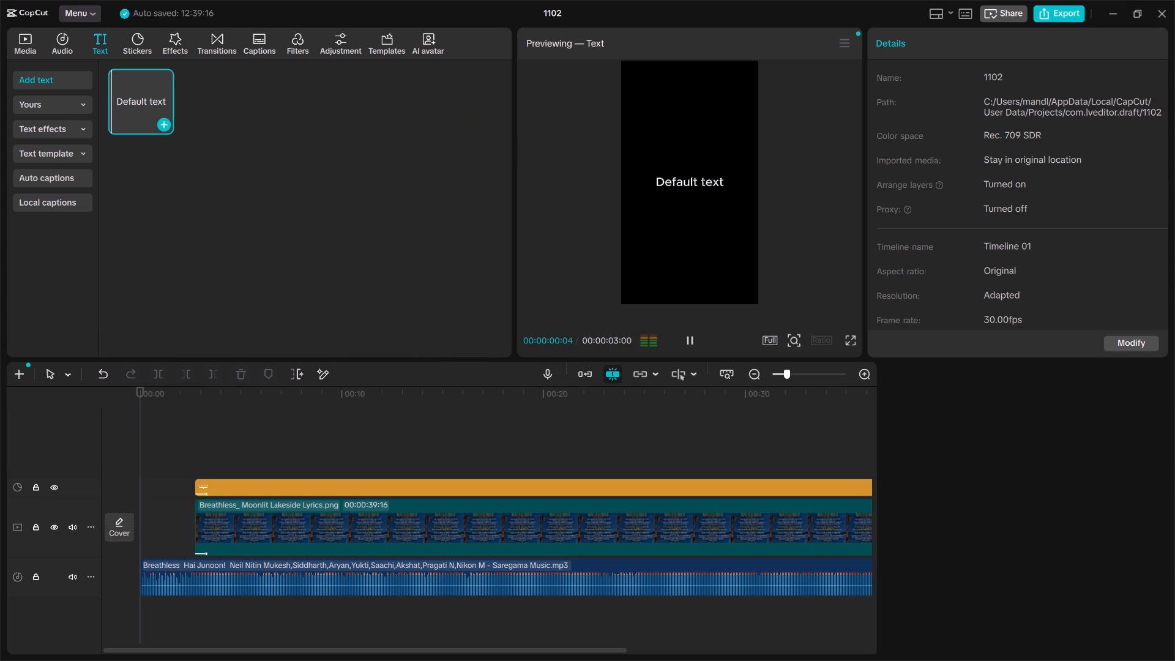
{"action": "double_click", "coordinate": [168, 126]}
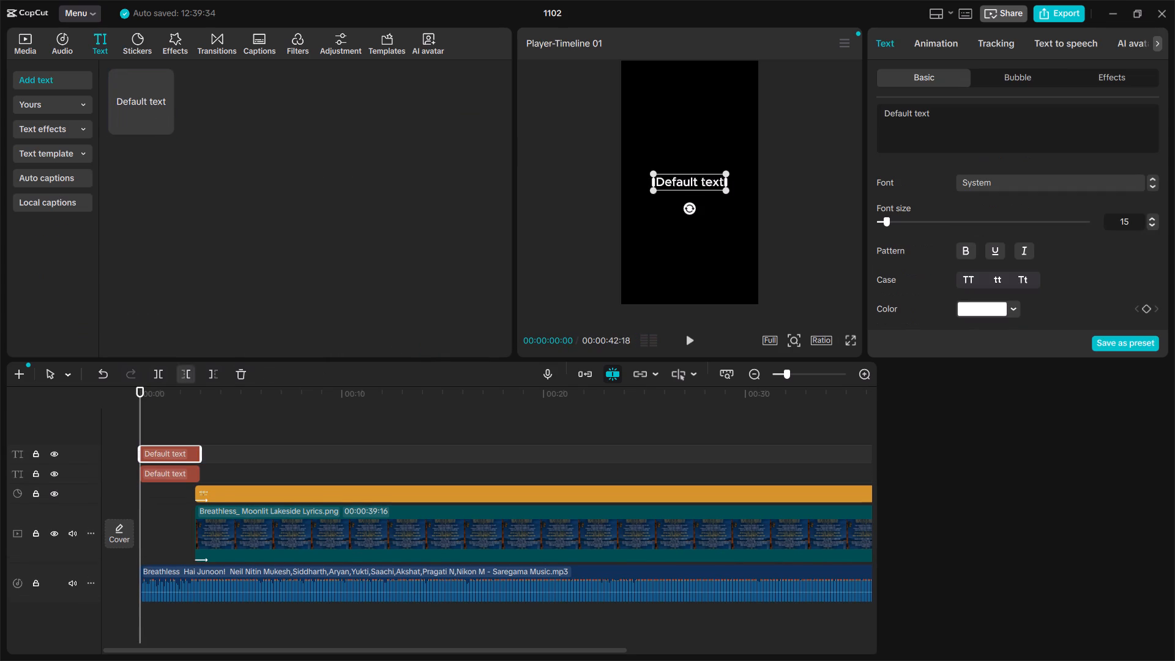
{"action": "left_click_drag", "start_coordinate": [712, 182], "coordinate": [711, 146]}
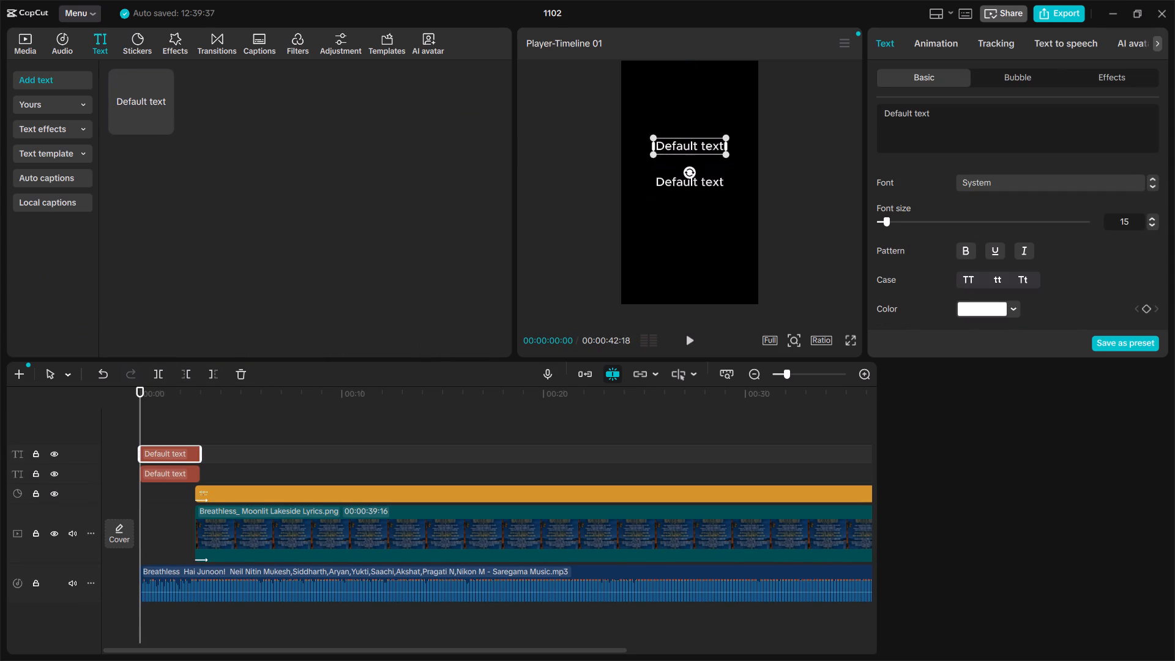
Replace the wording of the upper text with "Breathless".
{"action": "left_click_drag", "start_coordinate": [951, 110], "coordinate": [738, 138]}
{"action": "key", "text": "ctrl+a"}
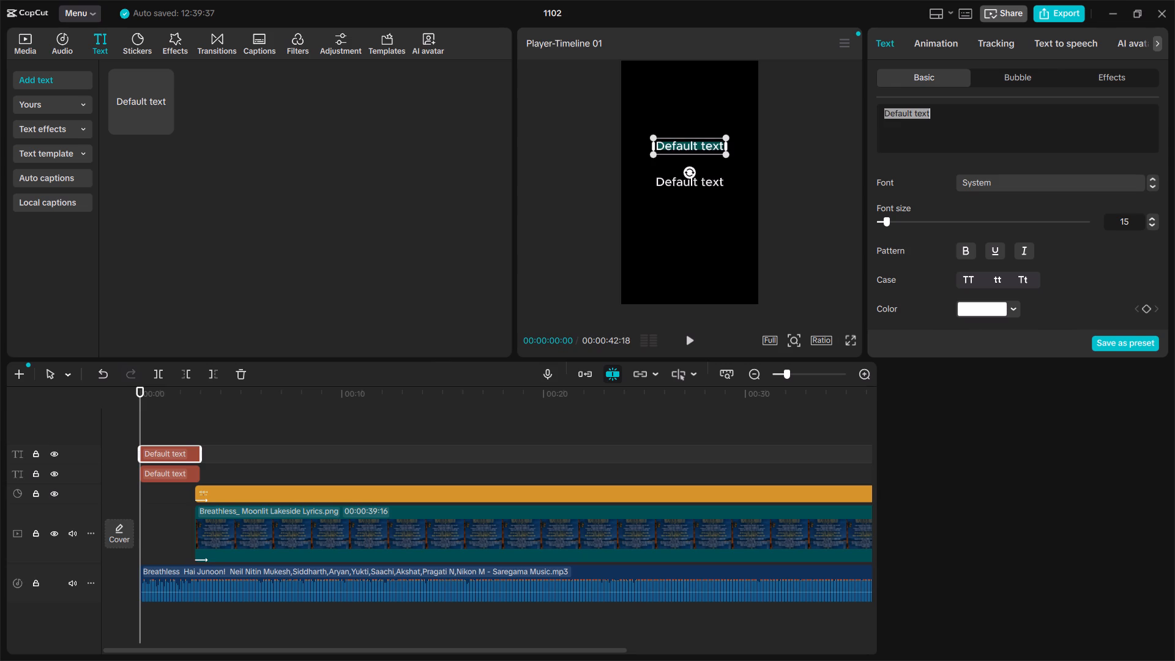
{"action": "type", "text": "Brea"}
{"action": "type", "text": "th"}
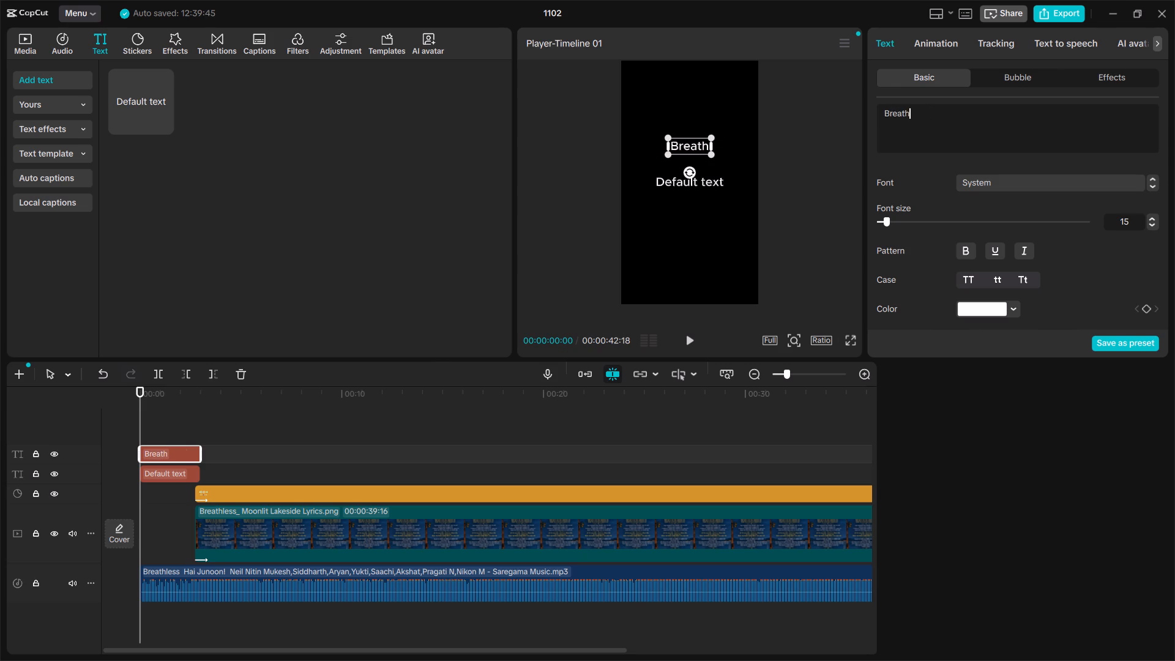
{"action": "type", "text": "less"}
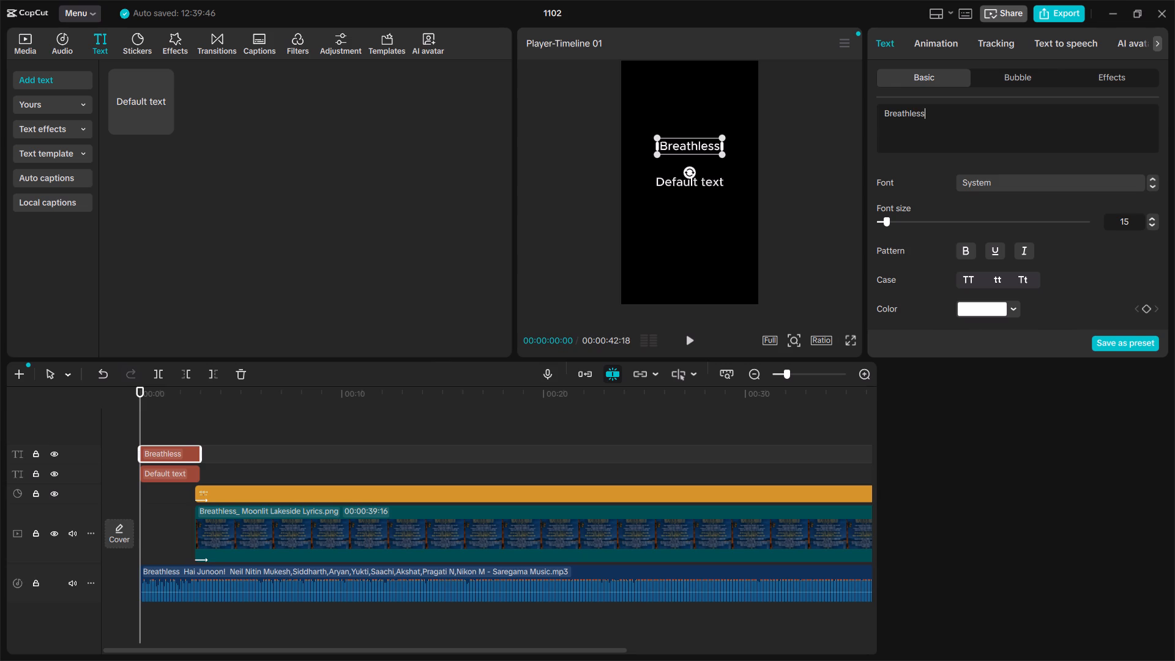
Browse the available fonts and set the Breathless text's font to Rubik-Bold.
{"action": "left_click", "coordinate": [996, 182]}
{"action": "left_click", "coordinate": [997, 186]}
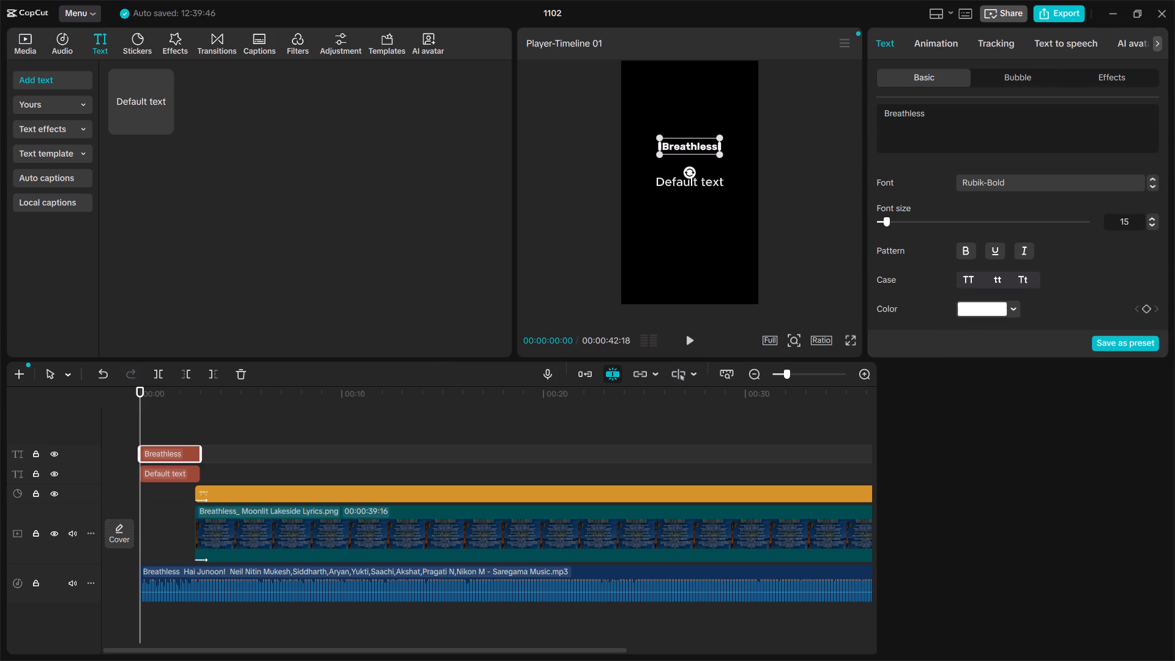
{"action": "left_click", "coordinate": [997, 186]}
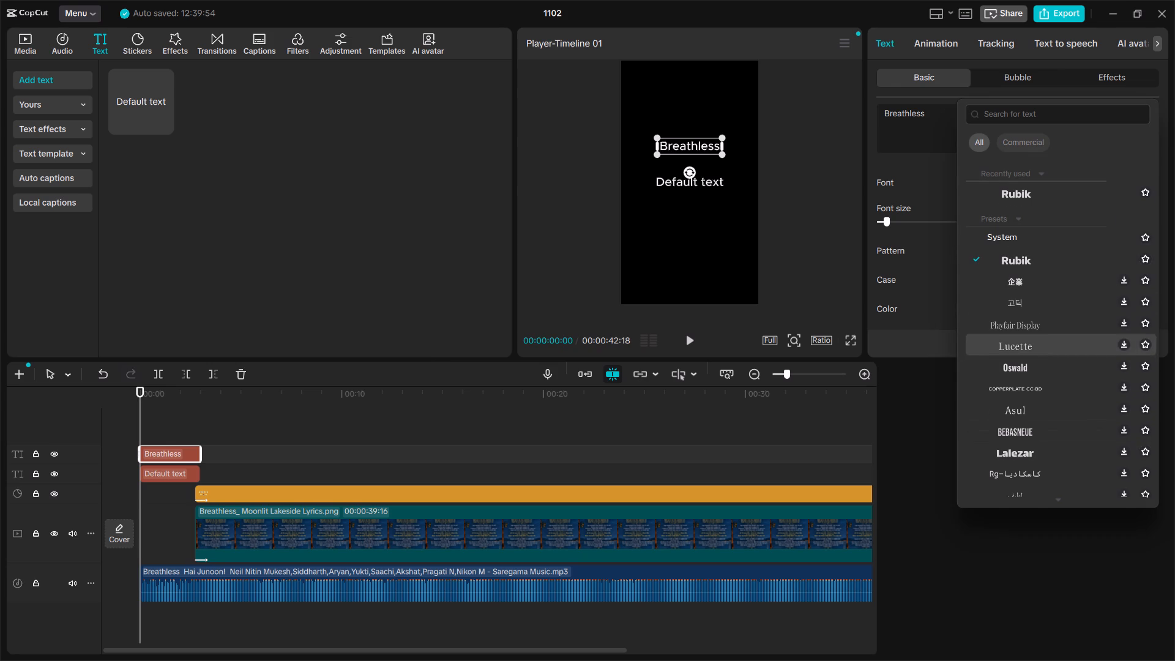
{"action": "scroll", "coordinate": [1058, 342], "scroll_direction": "down", "scroll_amount": 1}
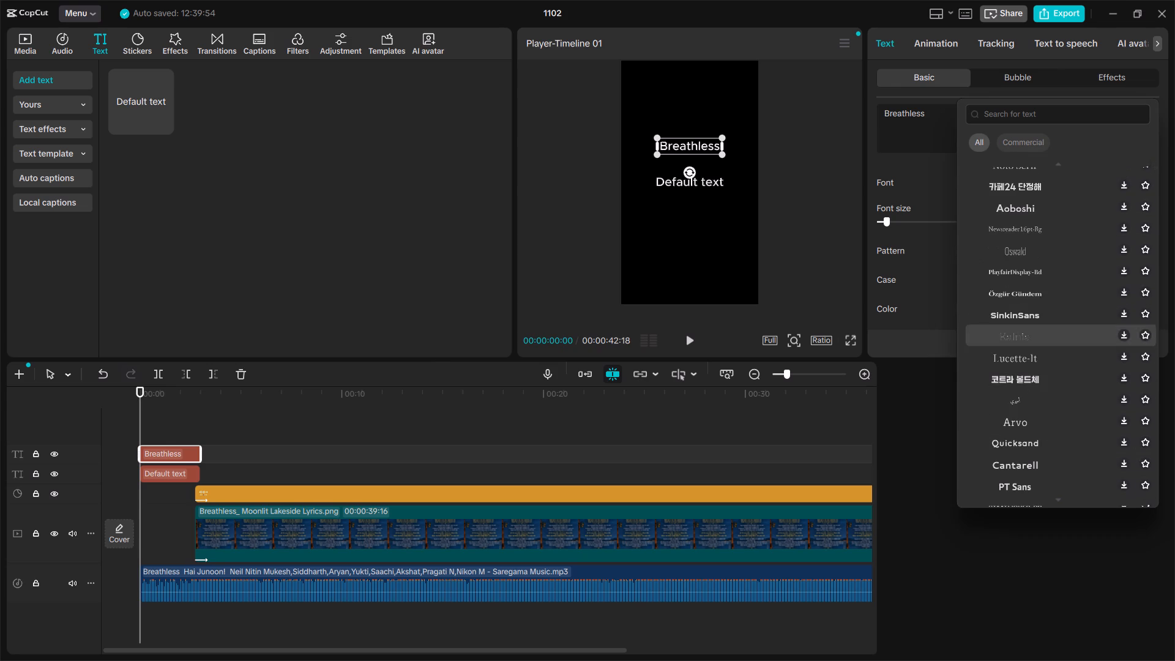
{"action": "scroll", "coordinate": [1102, 187], "scroll_direction": "up", "scroll_amount": 2}
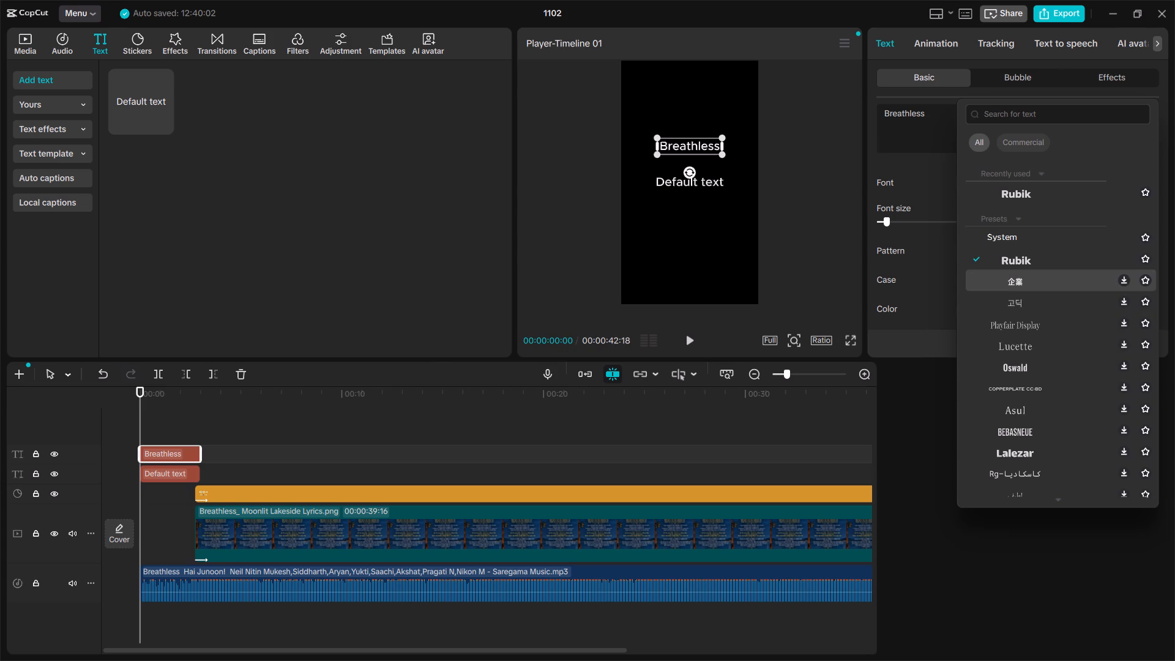
{"action": "left_click", "coordinate": [1103, 261]}
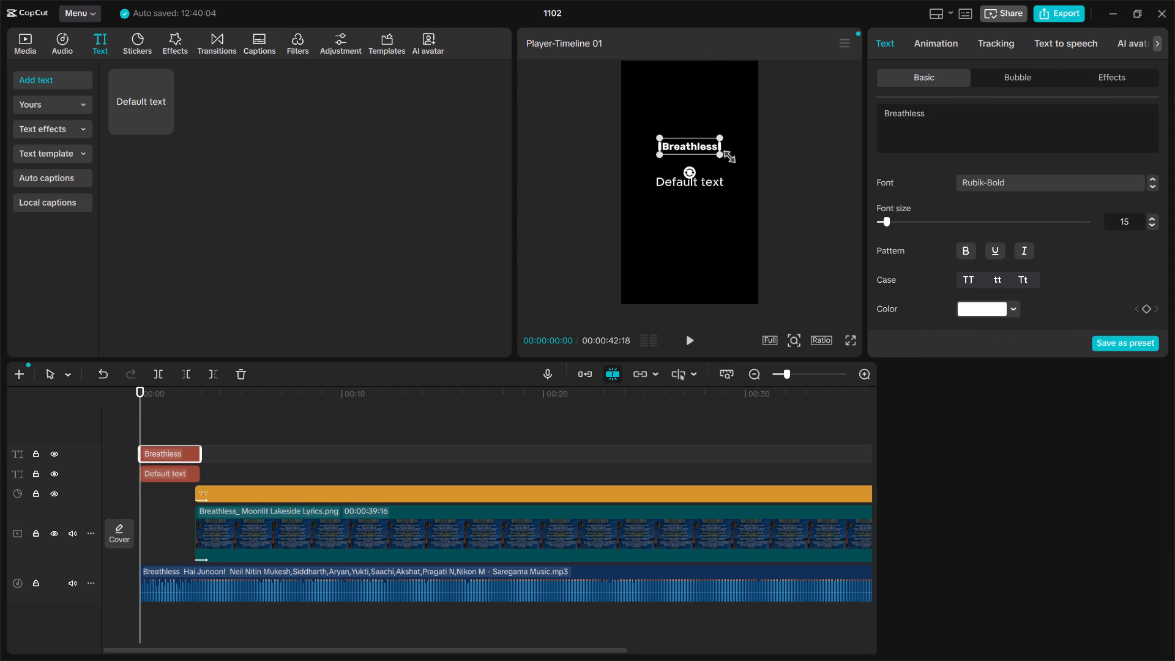
Enlarge the Breathless text and move it higher in the frame, well above the default text.
{"action": "left_click_drag", "start_coordinate": [717, 158], "coordinate": [733, 167]}
{"action": "left_click_drag", "start_coordinate": [695, 144], "coordinate": [701, 124]}
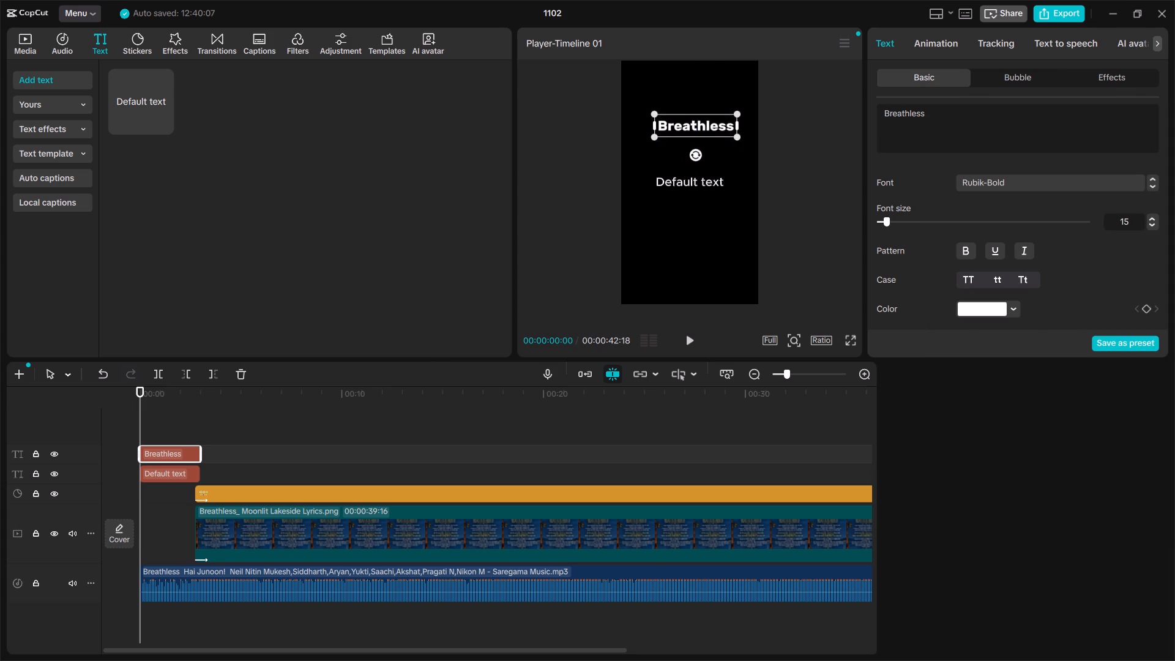
Centre the Breathless text horizontally in the frame, keeping it above the default text.
{"action": "left_click_drag", "start_coordinate": [701, 124], "coordinate": [692, 127]}
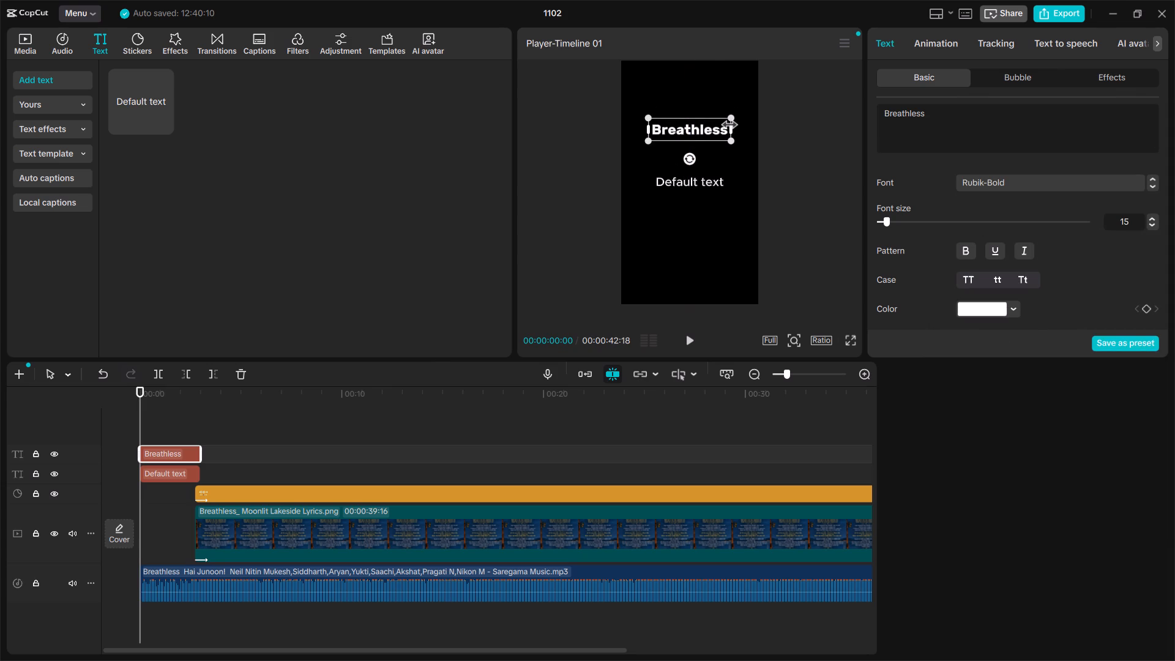
Change the Breathless text's colour to bright sky blue, hex 04C3FF.
{"action": "left_click", "coordinate": [984, 307]}
{"action": "left_click_drag", "start_coordinate": [1023, 364], "coordinate": [1024, 364]}
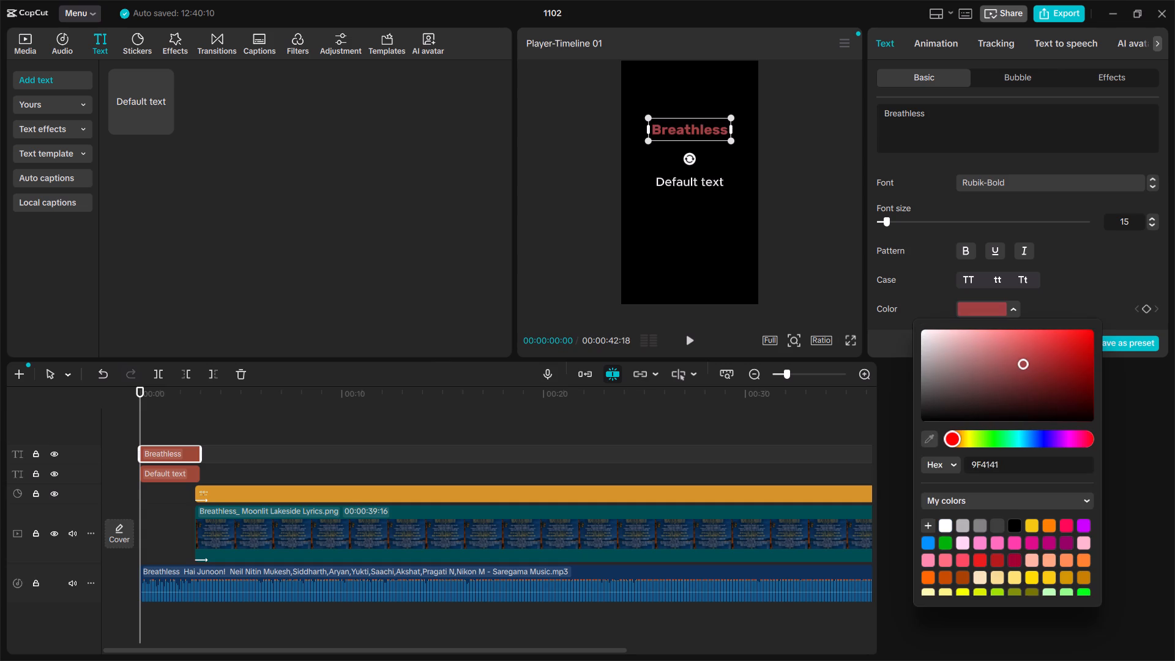
{"action": "left_click_drag", "start_coordinate": [1024, 364], "coordinate": [1028, 421]}
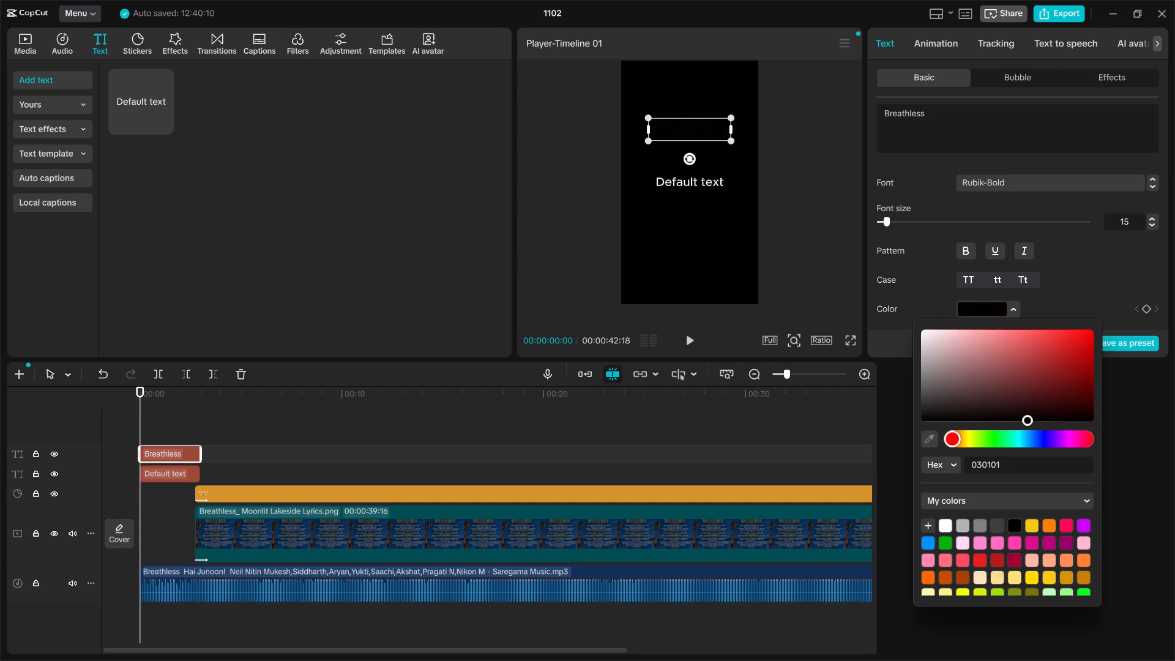
{"action": "left_click_drag", "start_coordinate": [1028, 421], "coordinate": [1028, 422]}
{"action": "left_click_drag", "start_coordinate": [1029, 447], "coordinate": [1053, 443]}
{"action": "left_click", "coordinate": [1053, 443]}
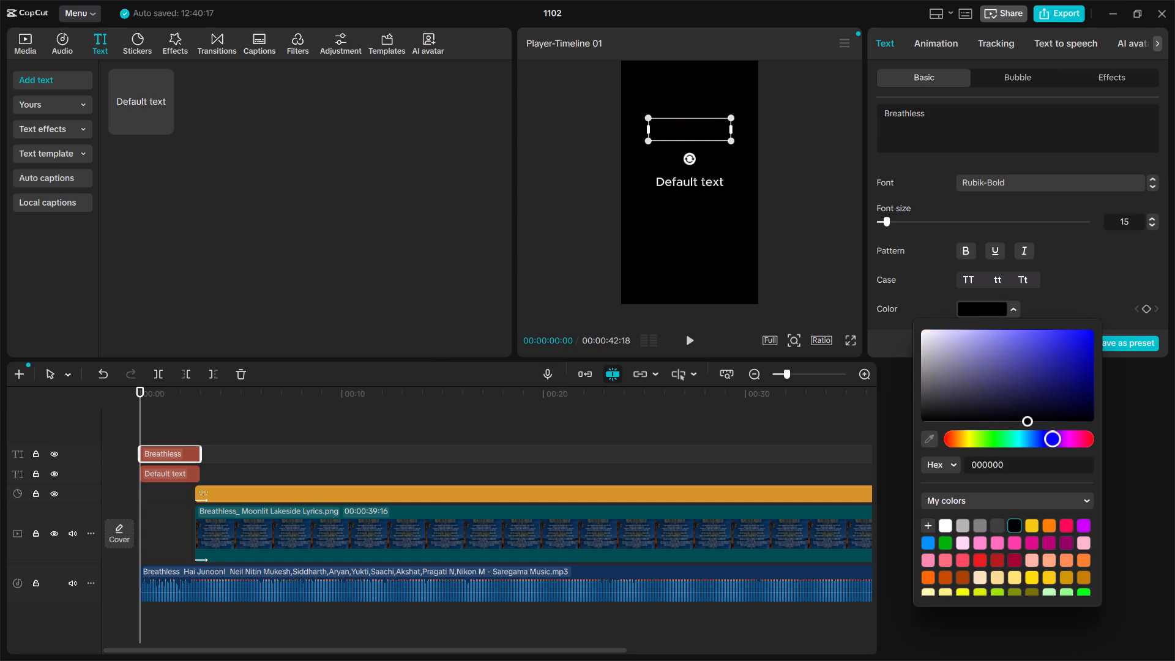
{"action": "left_click_drag", "start_coordinate": [1053, 443], "coordinate": [1034, 449]}
{"action": "left_click_drag", "start_coordinate": [1067, 348], "coordinate": [1071, 337]}
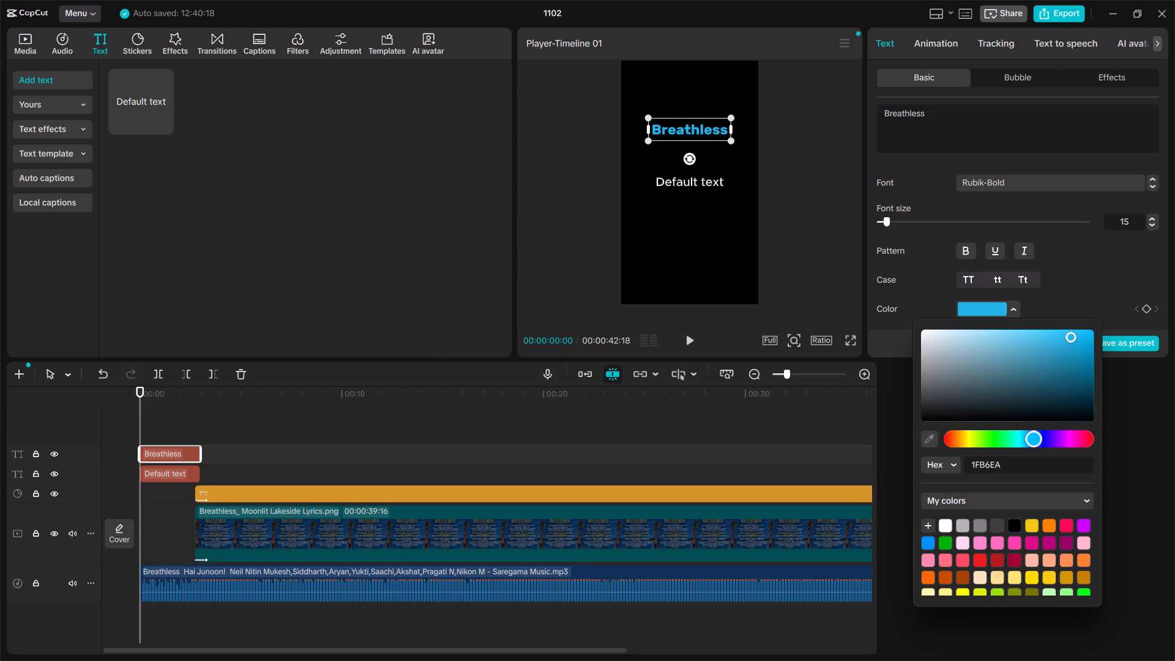
{"action": "left_click_drag", "start_coordinate": [1071, 337], "coordinate": [1091, 323]}
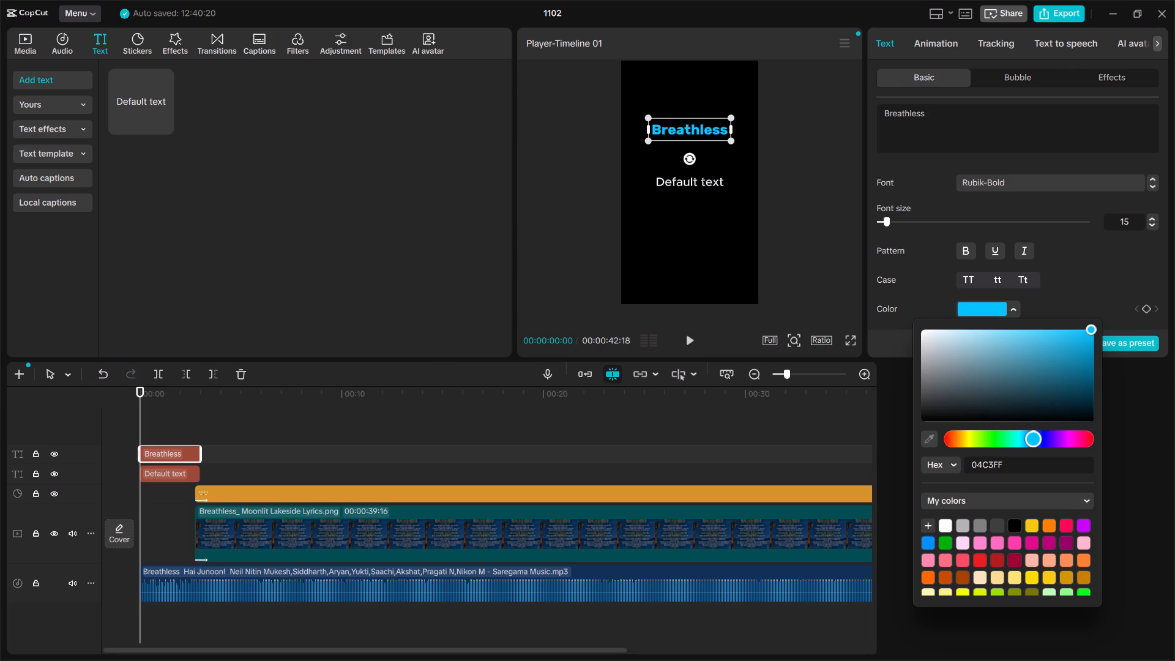
Replace the wording of the lower default text with "Try On" on one line and "Your voice" on the line below.
{"action": "double_click", "coordinate": [715, 188]}
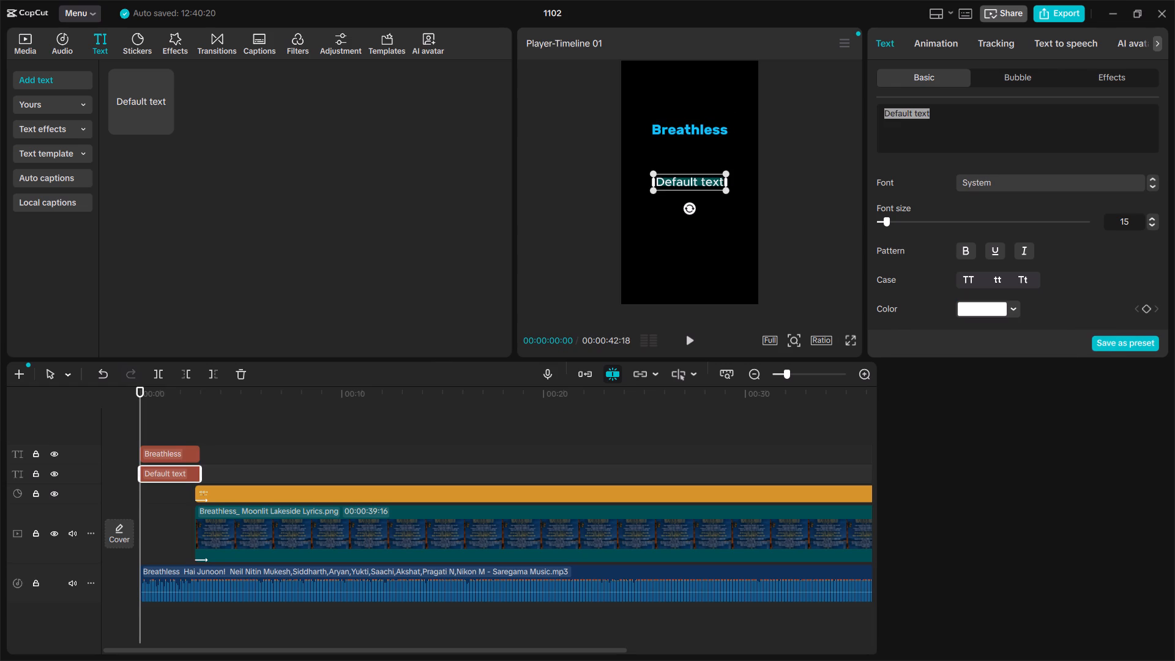
{"action": "left_click_drag", "start_coordinate": [968, 129], "coordinate": [952, 115]}
{"action": "triple_click", "coordinate": [952, 115]}
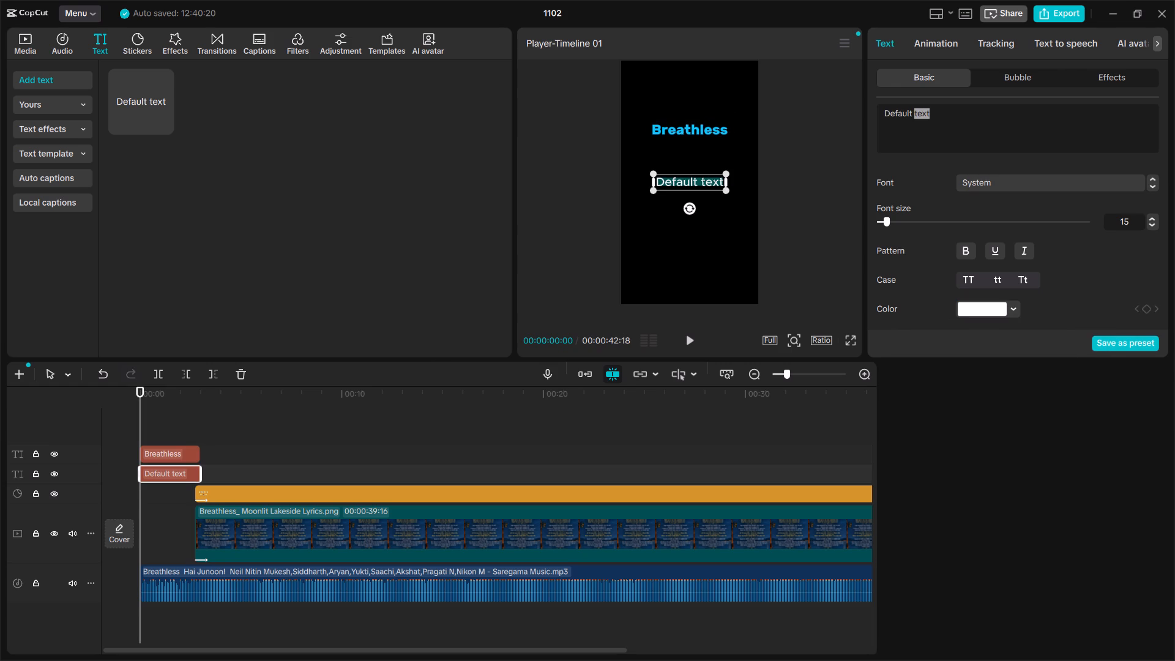
{"action": "left_click", "coordinate": [952, 115]}
{"action": "double_click", "coordinate": [952, 115]}
{"action": "key", "text": "ctrl+a"}
{"action": "key", "text": "t"}
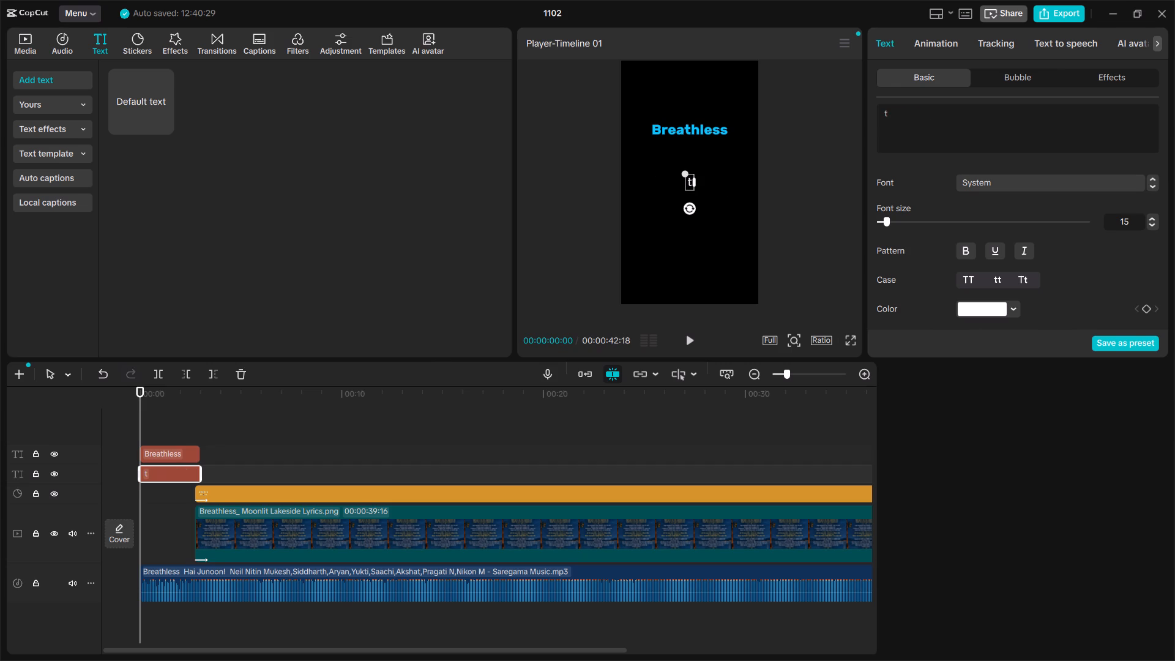
{"action": "key", "text": "BackSpace"}
{"action": "type", "text": "Try"}
{"action": "key", "text": "space"}
{"action": "type", "text": "On"}
{"action": "key", "text": "space"}
{"action": "type", "text": "You"}
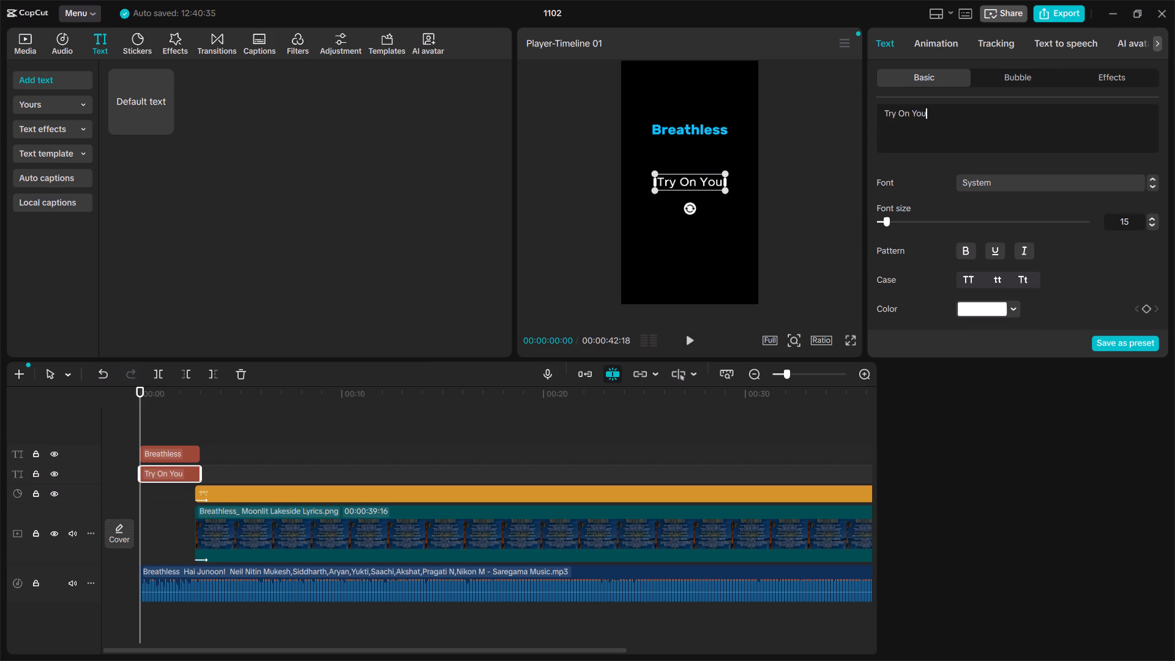
{"action": "key", "text": "r"}
{"action": "key", "text": "BackSpace"}
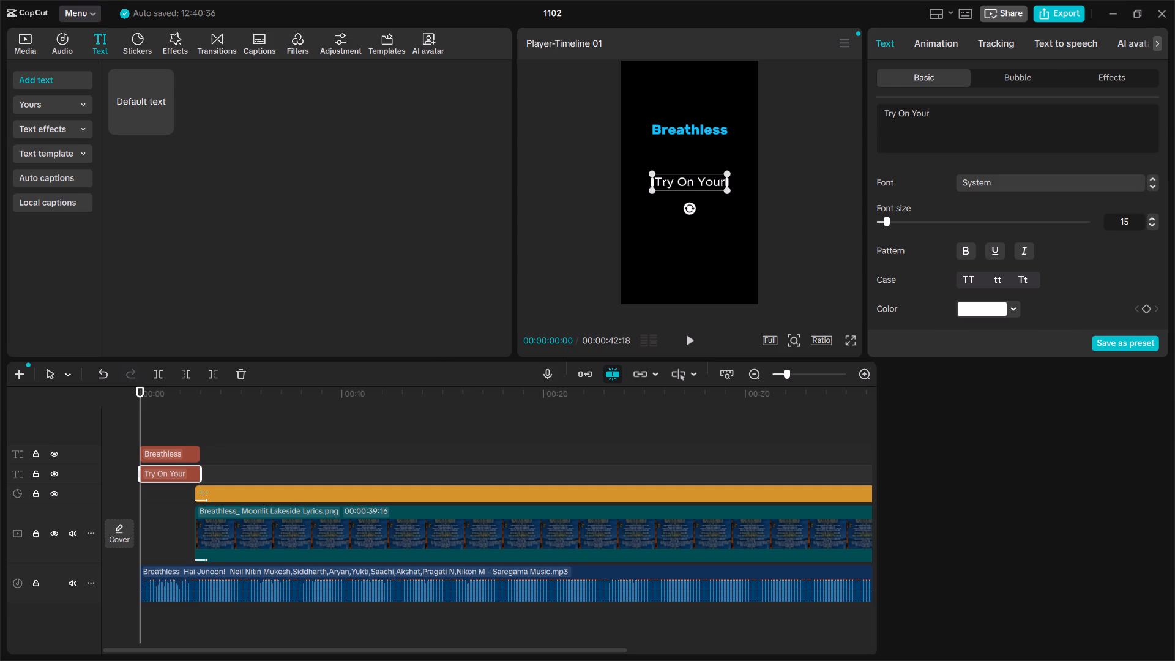
{"action": "key", "text": "BackSpace"}
{"action": "key", "text": "BackSpace"}
{"action": "key", "text": "BackSpace"}
{"action": "key", "text": "Return"}
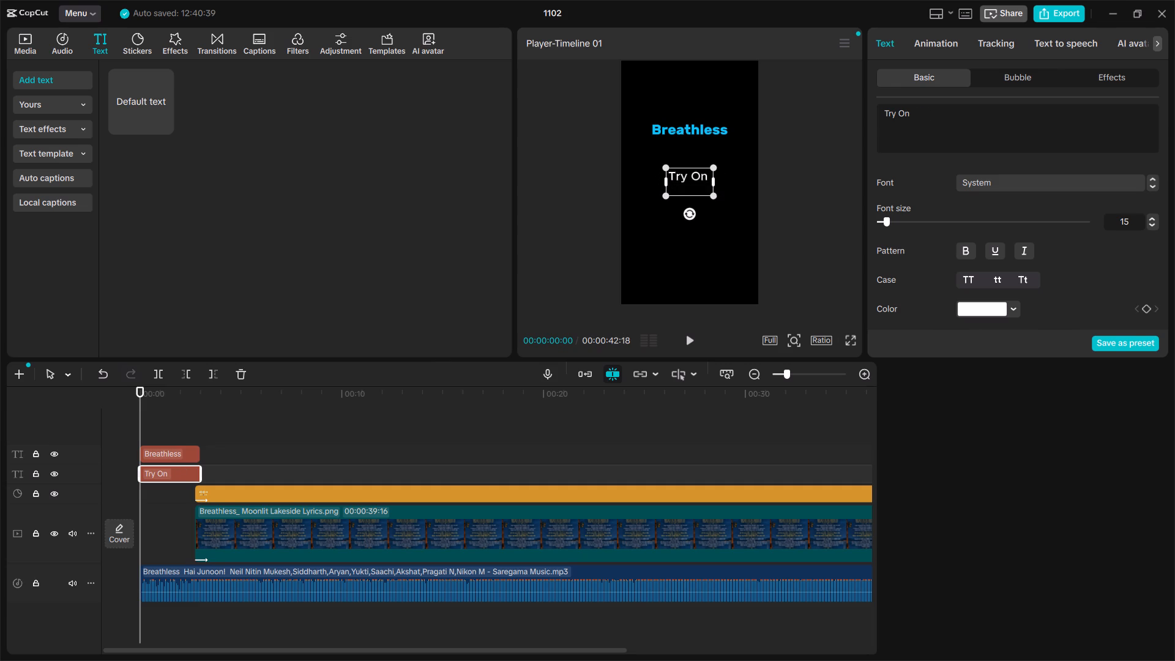
{"action": "type", "text": "You"}
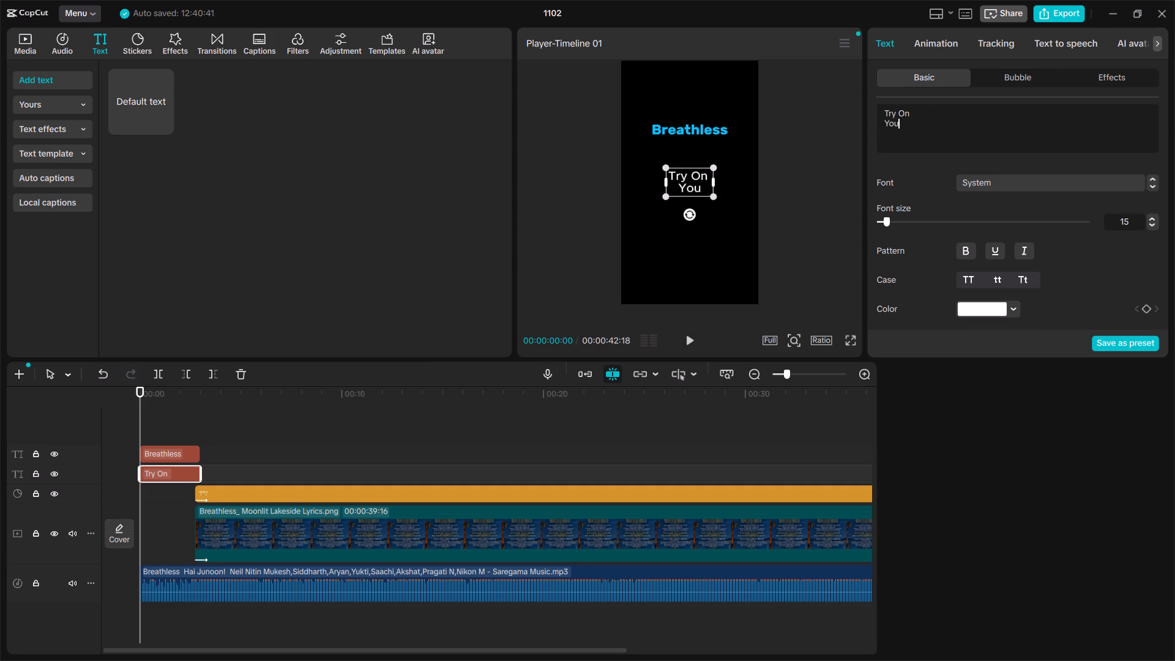
{"action": "type", "text": "r voi"}
{"action": "type", "text": "ce"}
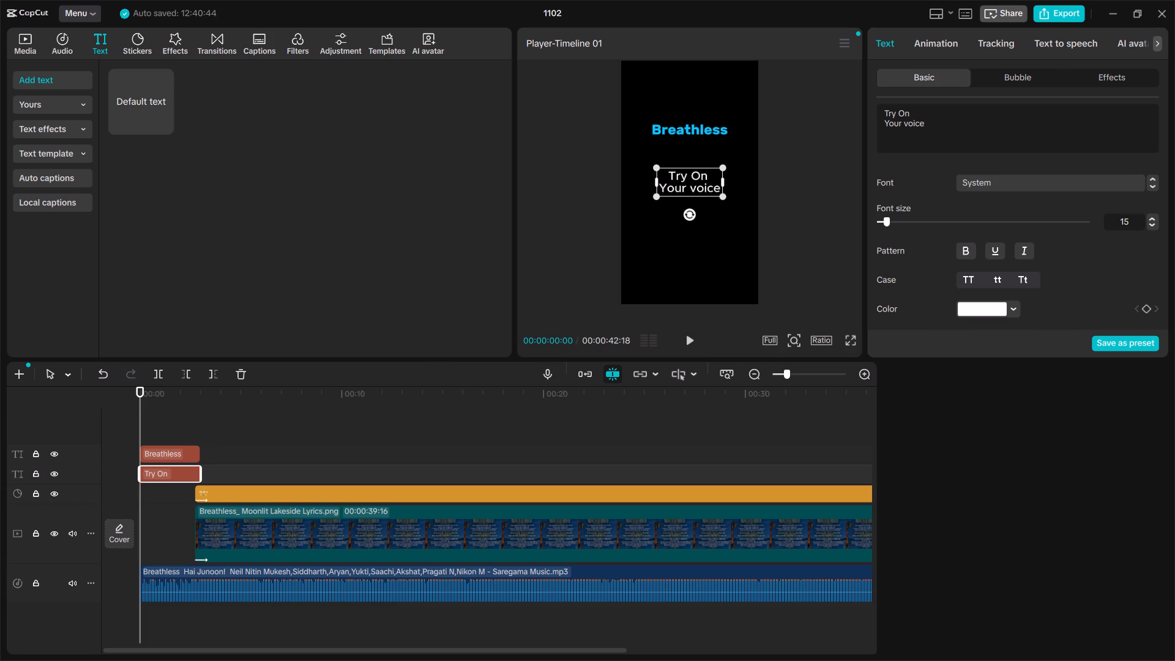
Capitalise the word "voice" in the lower text so its second line reads "Your Voice".
{"action": "key", "text": "Left"}
{"action": "key", "text": "Left"}
{"action": "key", "text": "Left"}
{"action": "key", "text": "Left"}
{"action": "key", "text": "BackSpace"}
{"action": "key", "text": "shift+v"}
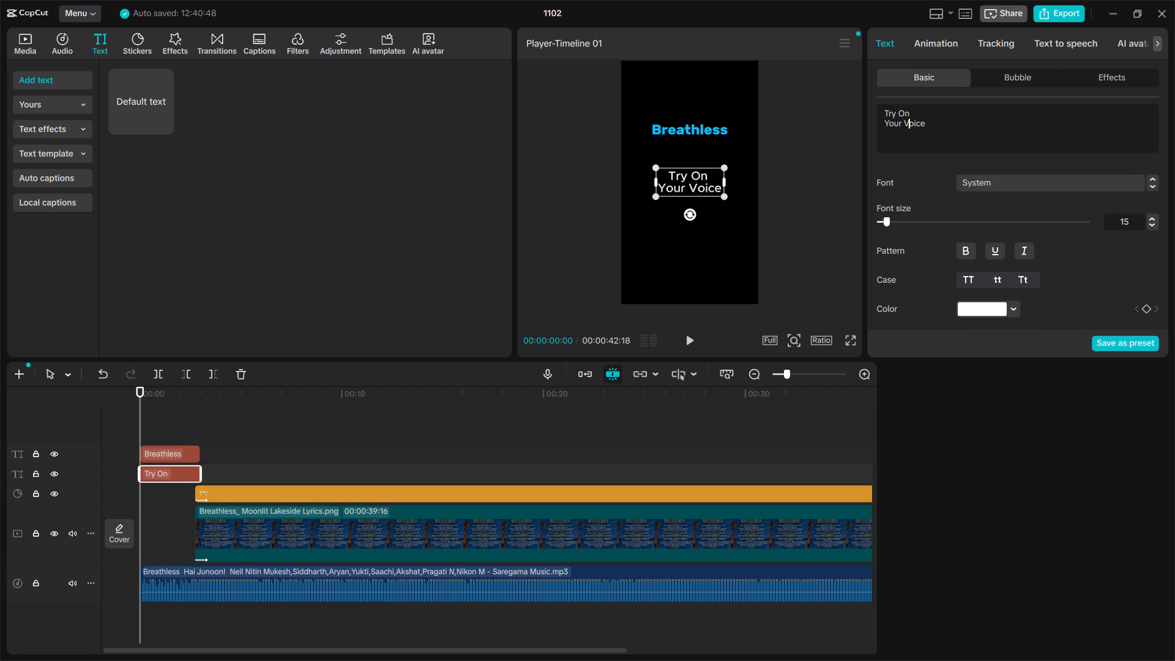
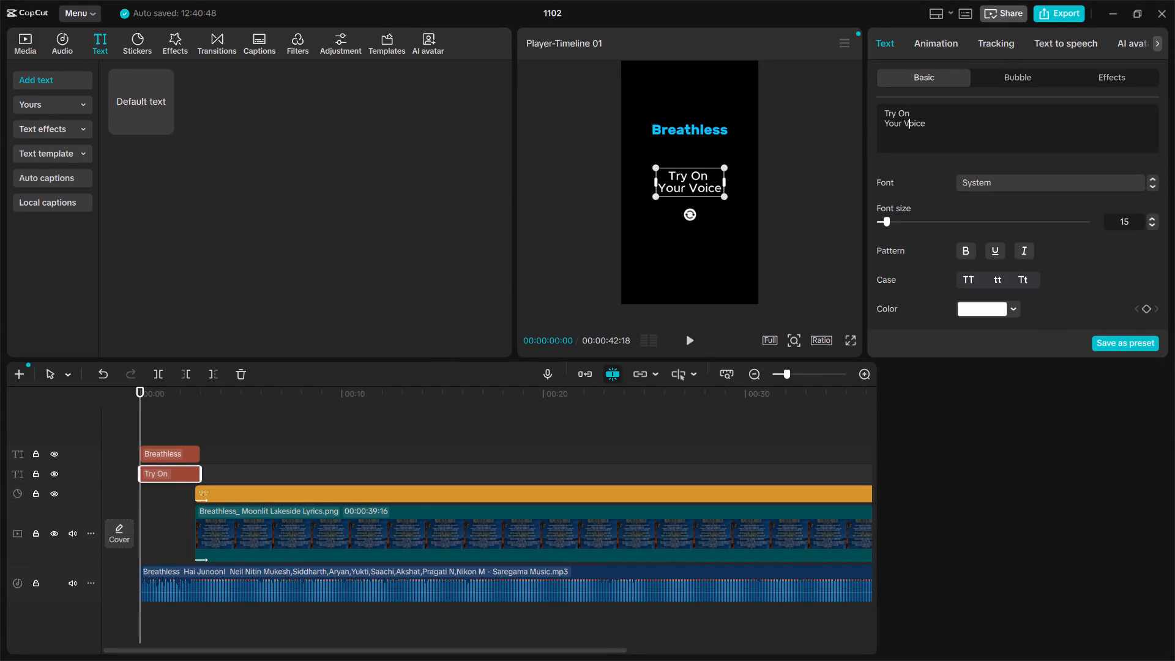
Change the colour of the "Try On Your Voice" text to pale sky blue, hex BEE9FF.
{"action": "left_click", "coordinate": [1015, 311]}
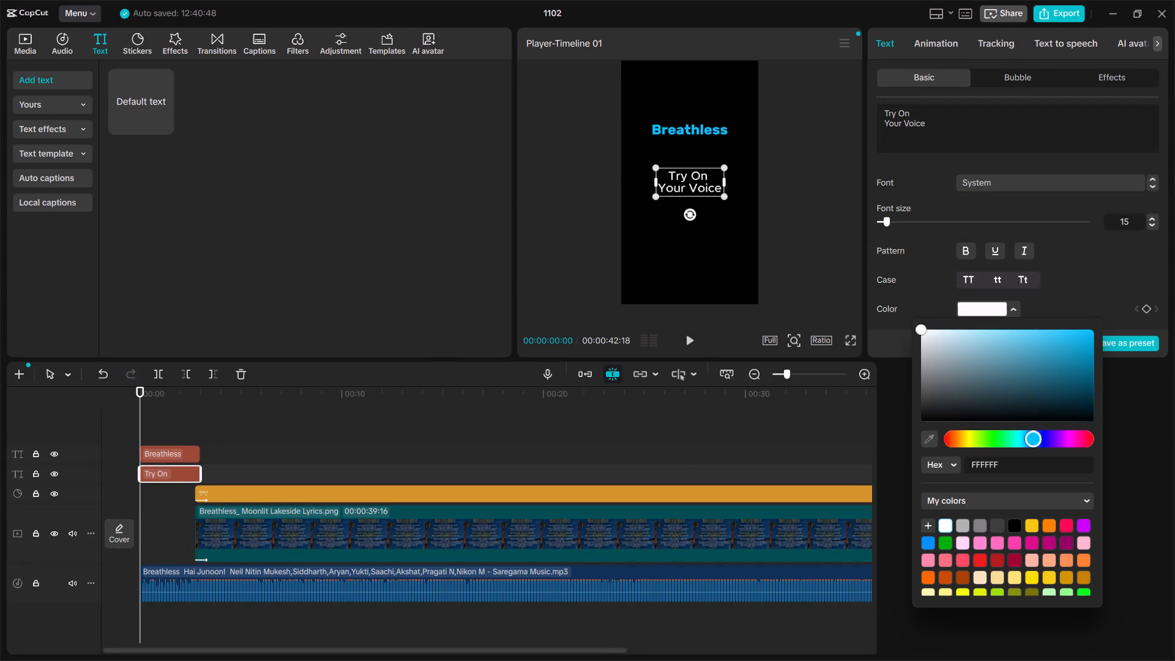
{"action": "left_click_drag", "start_coordinate": [1012, 354], "coordinate": [1065, 348]}
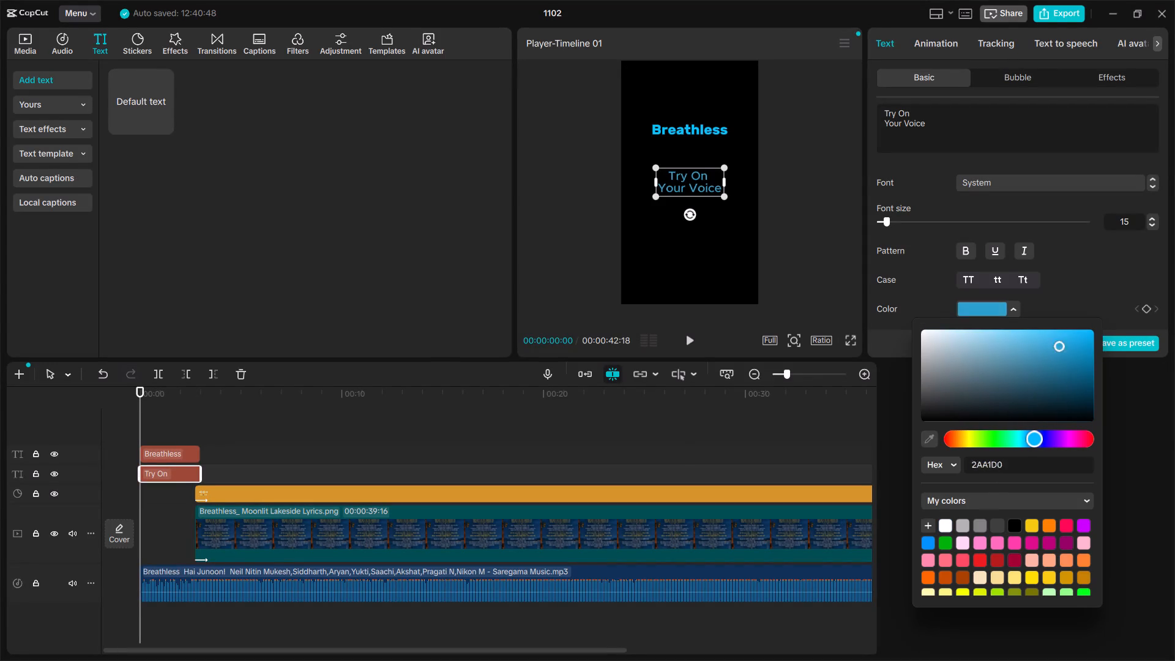
{"action": "left_click_drag", "start_coordinate": [1065, 348], "coordinate": [958, 307]}
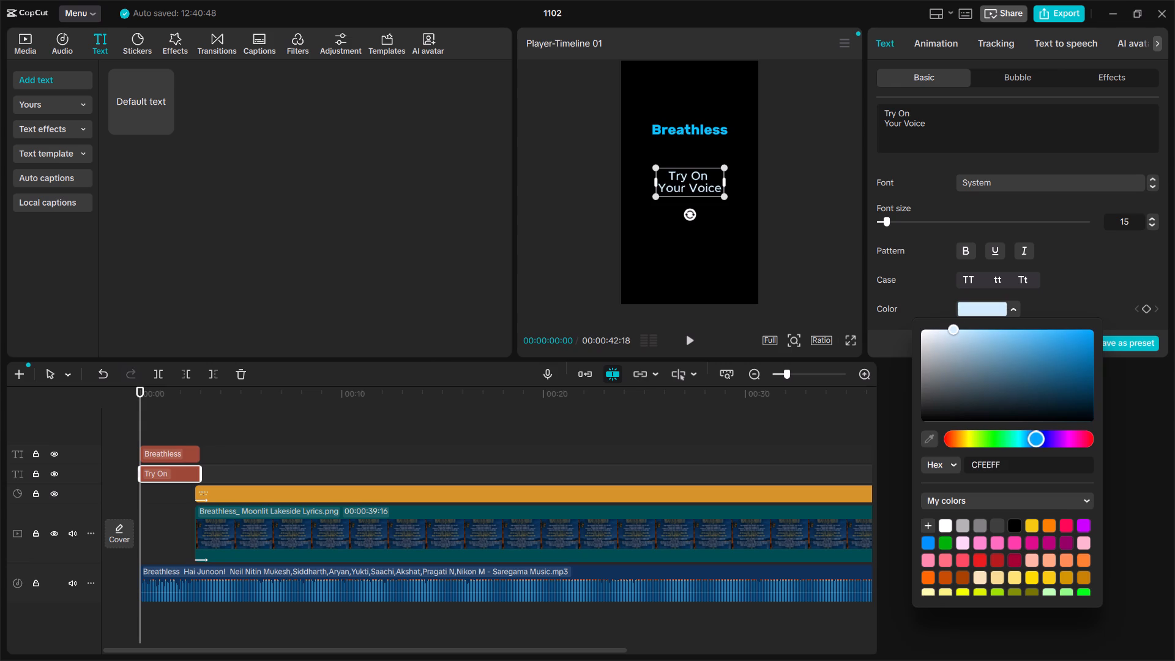
{"action": "left_click_drag", "start_coordinate": [958, 307], "coordinate": [965, 308]}
Make the "Try On Your Voice" text bold and italic.
{"action": "left_click", "coordinate": [966, 253]}
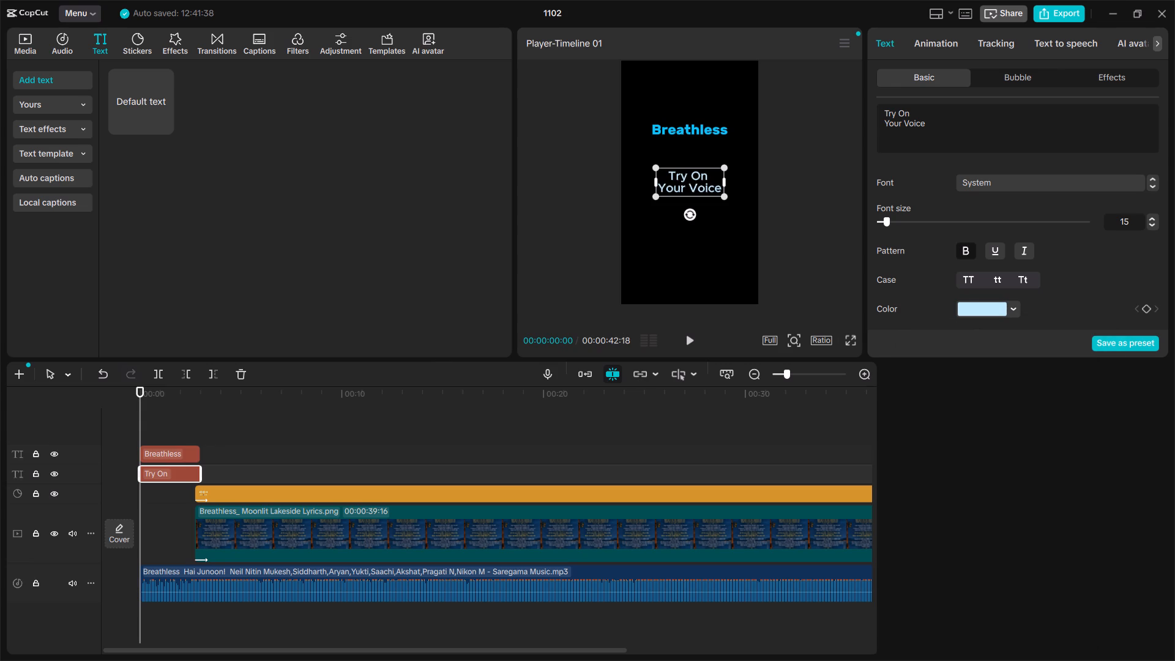
{"action": "left_click", "coordinate": [1034, 252]}
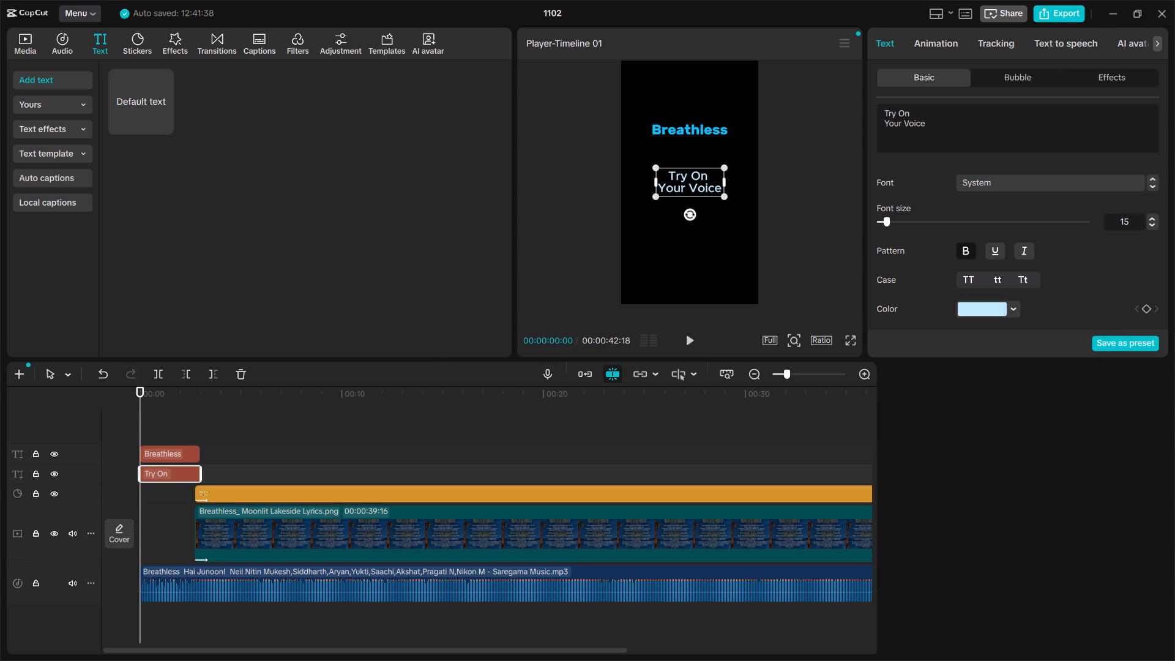
{"action": "left_click", "coordinate": [1024, 252]}
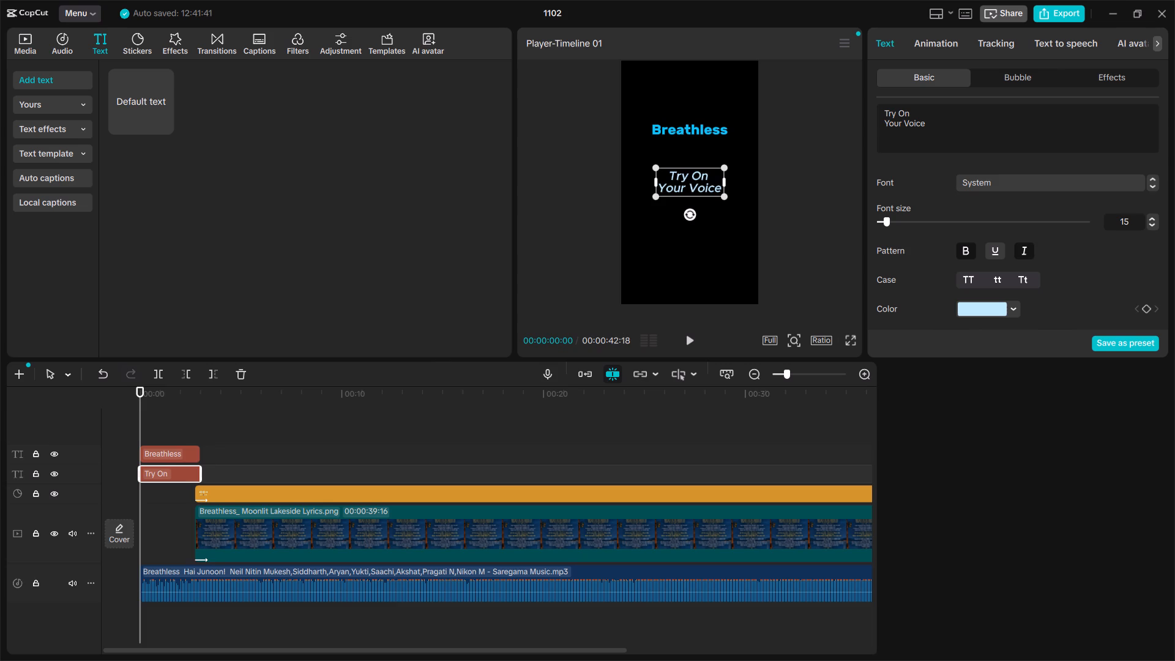
Compare the case styles on the "Try On Your Voice" text and set it to uppercase.
{"action": "left_click", "coordinate": [968, 283]}
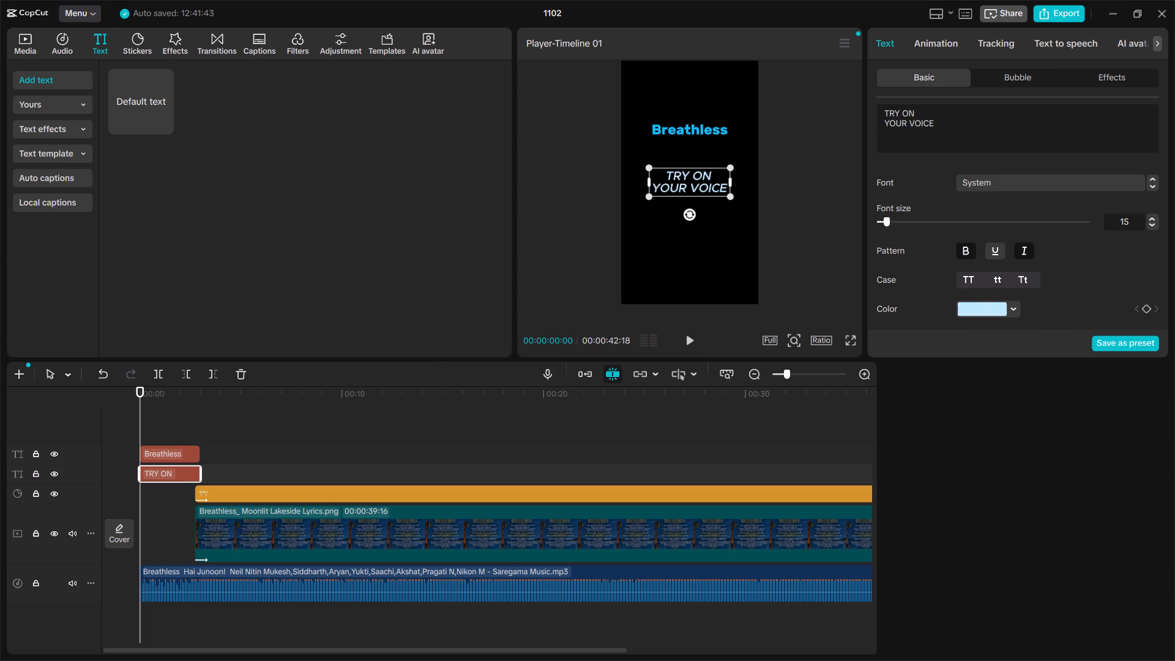
{"action": "left_click", "coordinate": [995, 280]}
{"action": "left_click", "coordinate": [968, 282]}
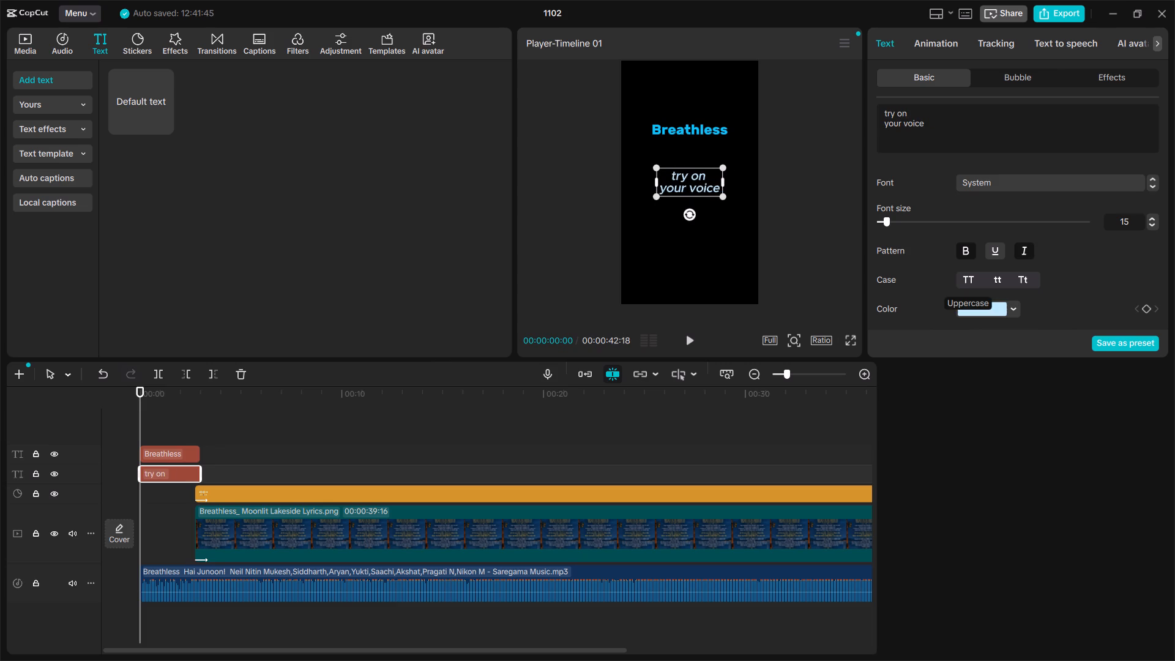
{"action": "left_click", "coordinate": [1028, 278]}
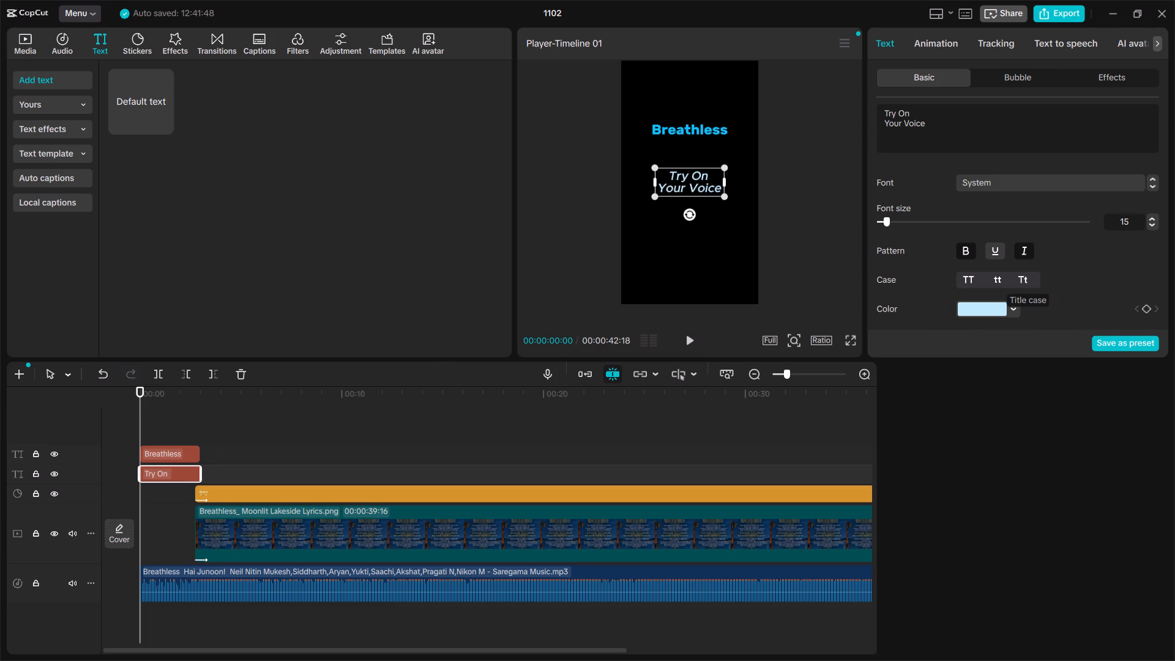
{"action": "left_click", "coordinate": [967, 280]}
{"action": "scroll", "coordinate": [967, 280], "scroll_direction": "down", "scroll_amount": 1}
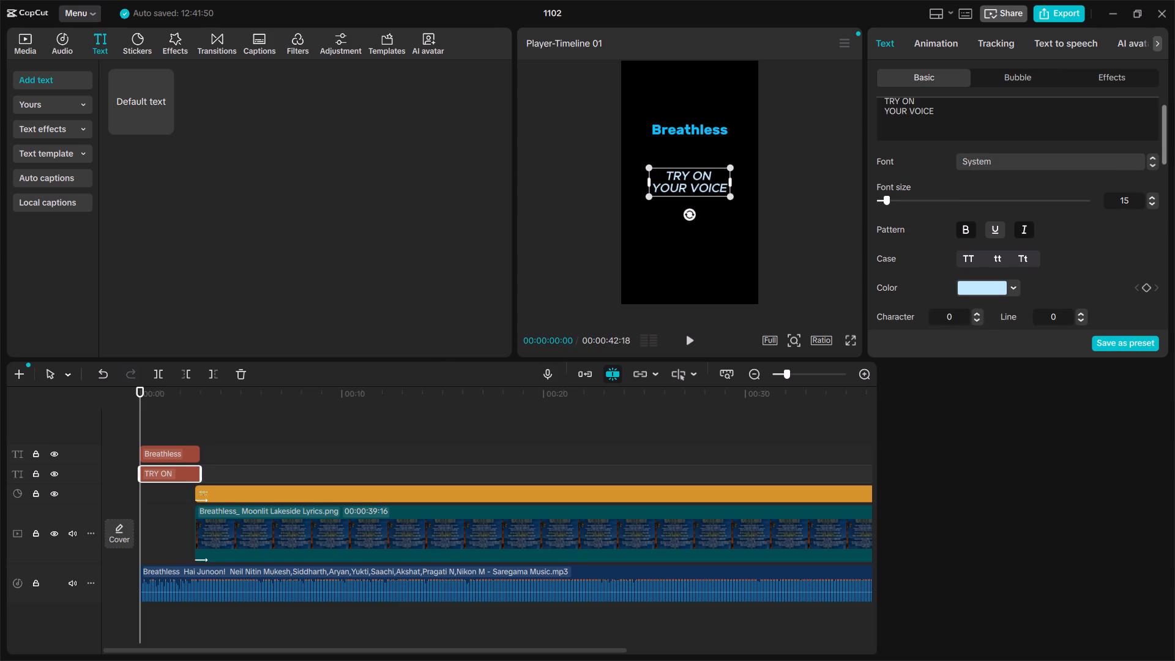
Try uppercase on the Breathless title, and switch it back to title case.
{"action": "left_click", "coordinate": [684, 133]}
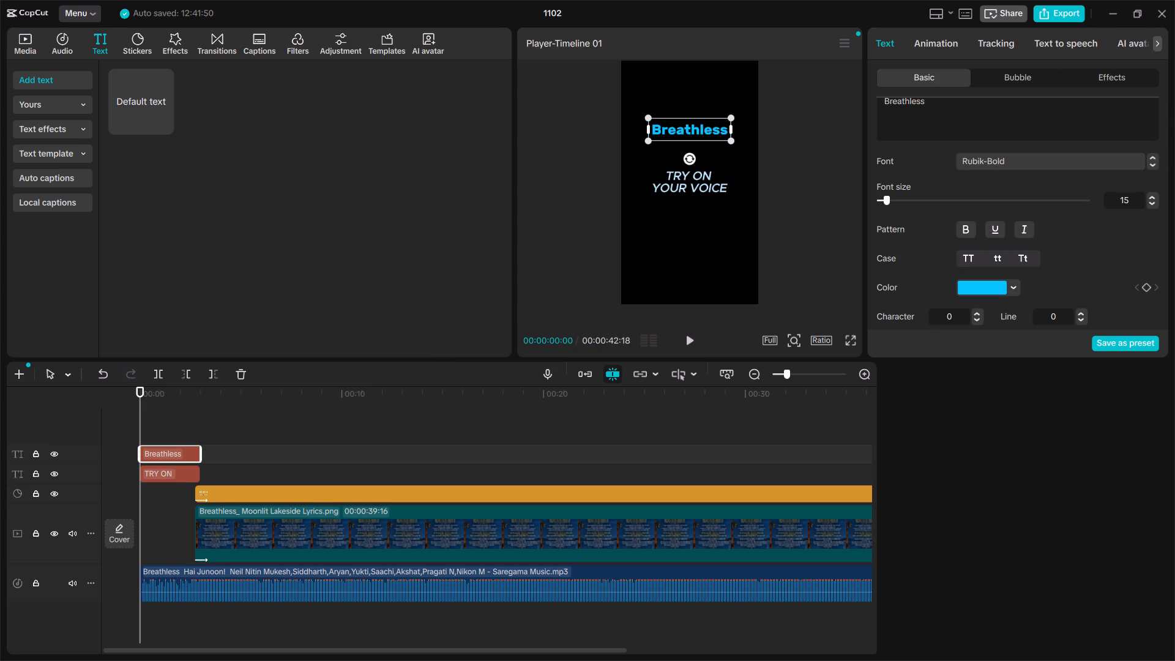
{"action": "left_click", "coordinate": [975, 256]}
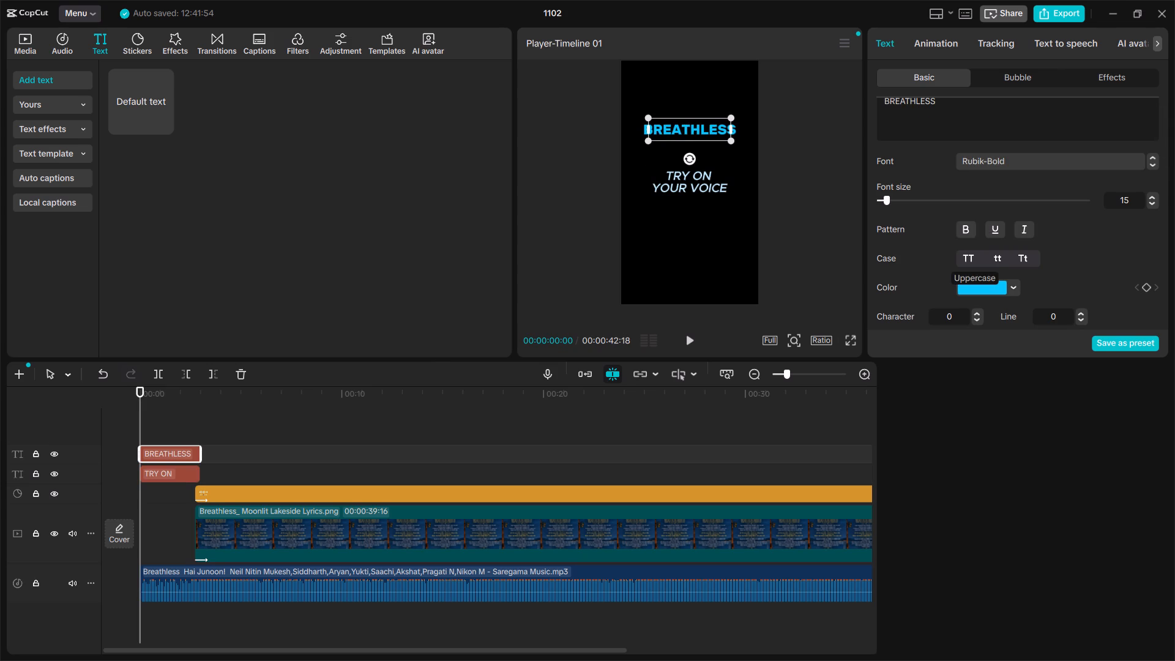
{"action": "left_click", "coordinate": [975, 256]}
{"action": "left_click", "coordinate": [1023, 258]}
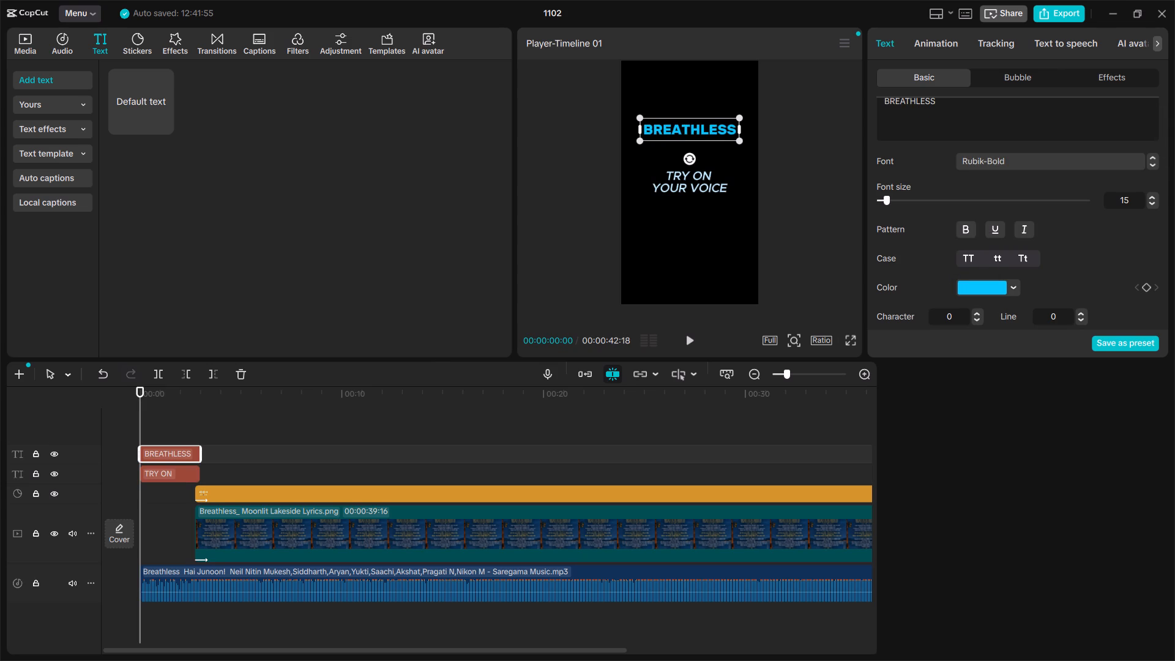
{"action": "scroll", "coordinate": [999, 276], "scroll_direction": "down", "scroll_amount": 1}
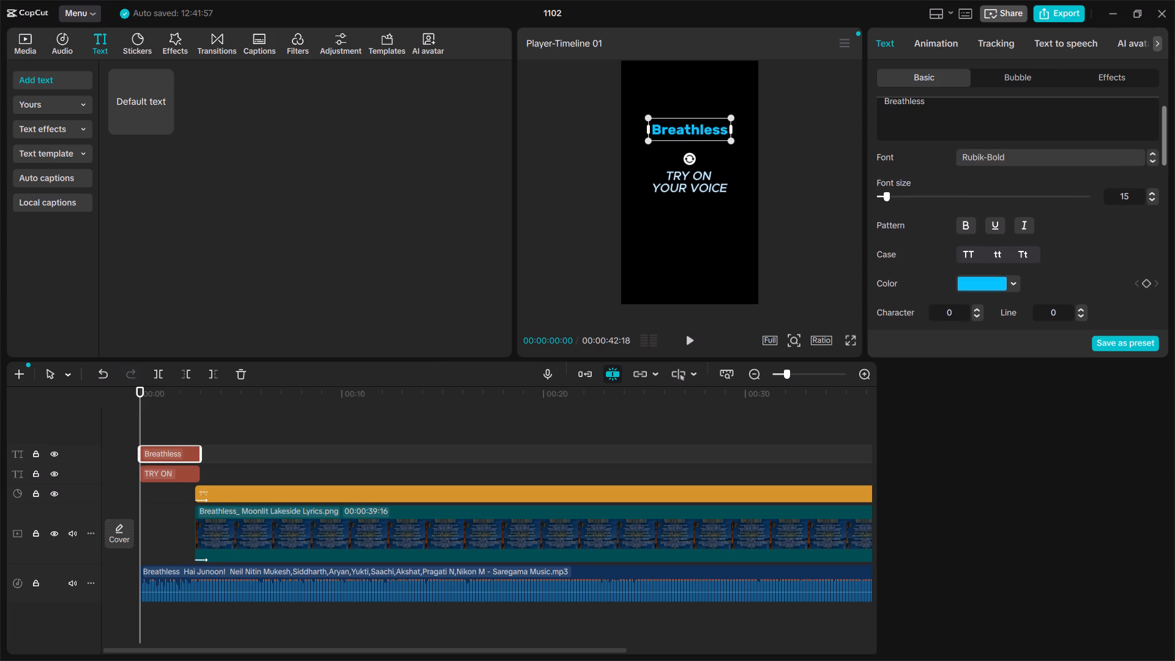
Select both title texts together, search the entrance animations for "fade", and try to apply Fade In.
{"action": "left_click", "coordinate": [693, 174]}
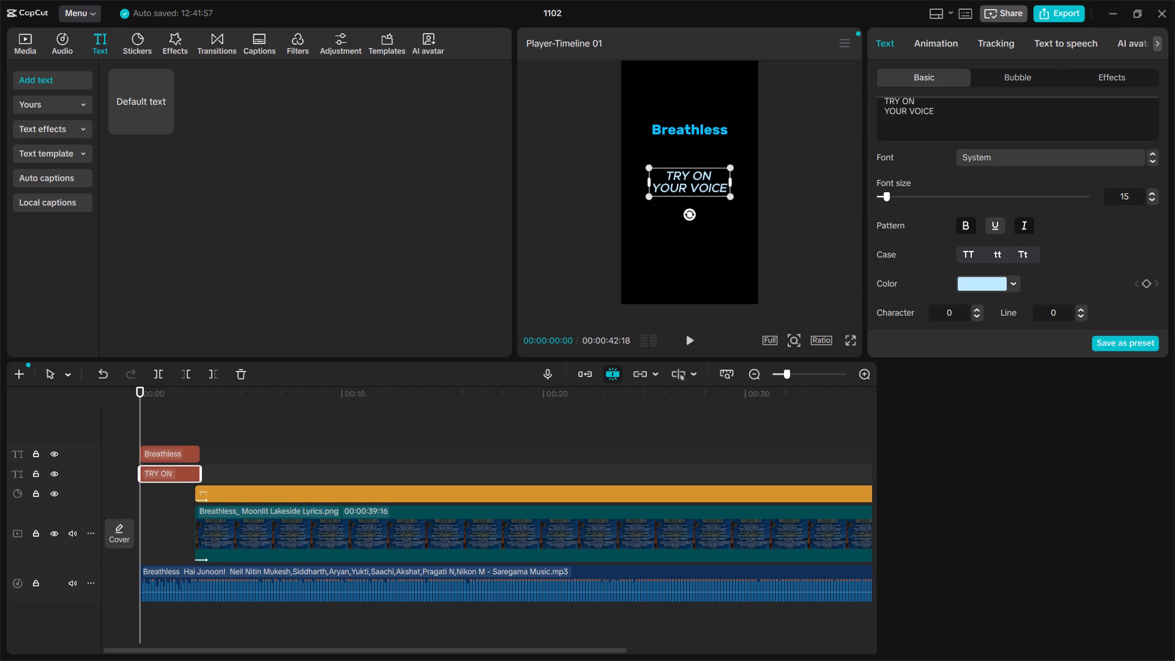
{"action": "left_click_drag", "start_coordinate": [214, 472], "coordinate": [189, 446]}
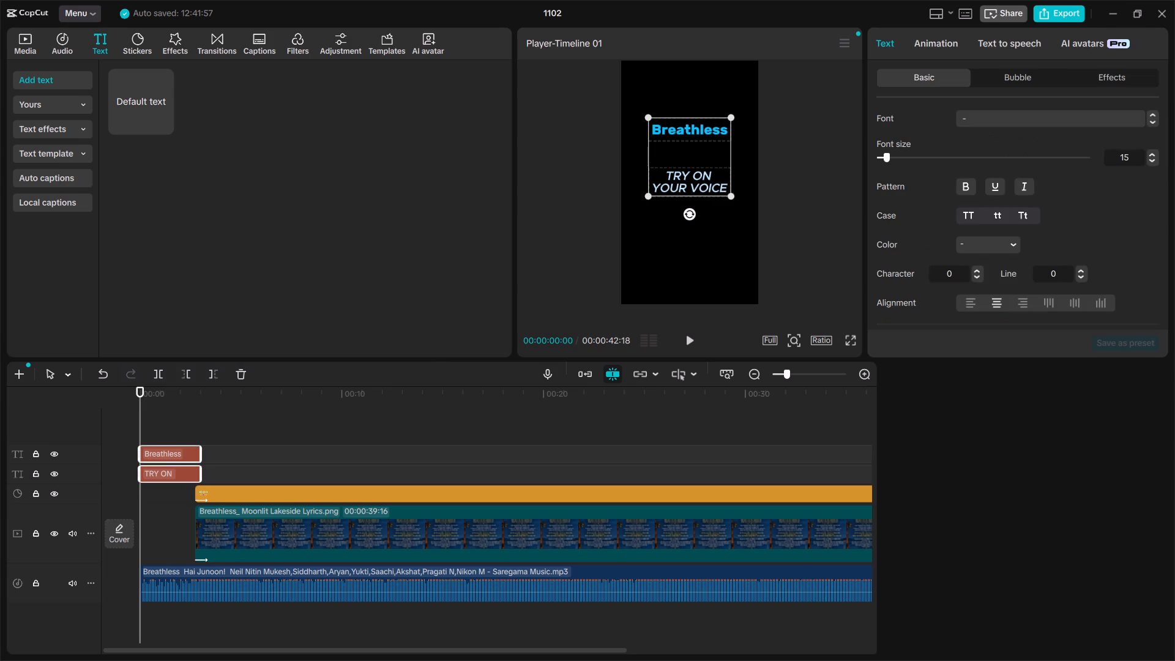
{"action": "left_click", "coordinate": [937, 40]}
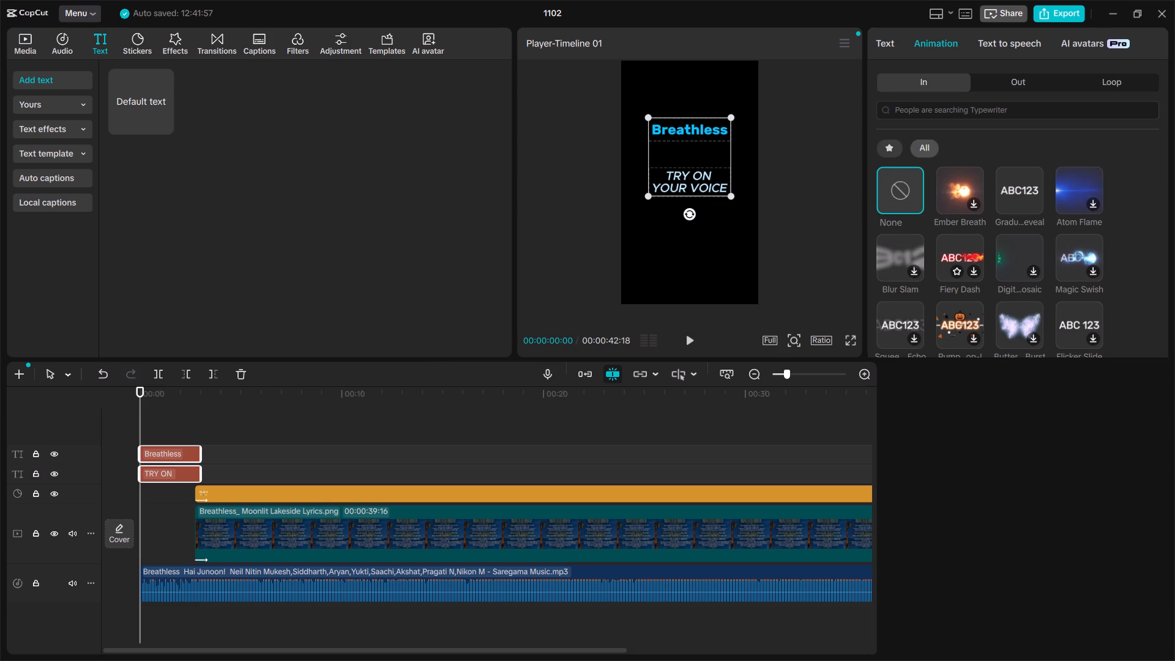
{"action": "scroll", "coordinate": [1002, 241], "scroll_direction": "right", "scroll_amount": 1}
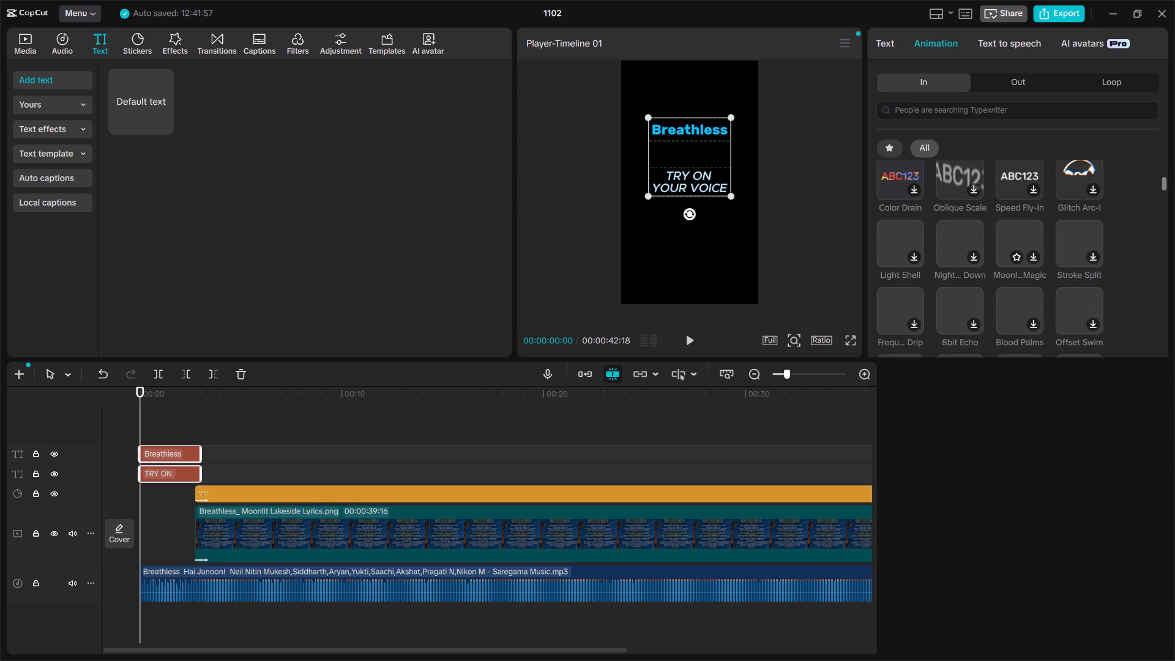
{"action": "scroll", "coordinate": [1002, 241], "scroll_direction": "right", "scroll_amount": 1}
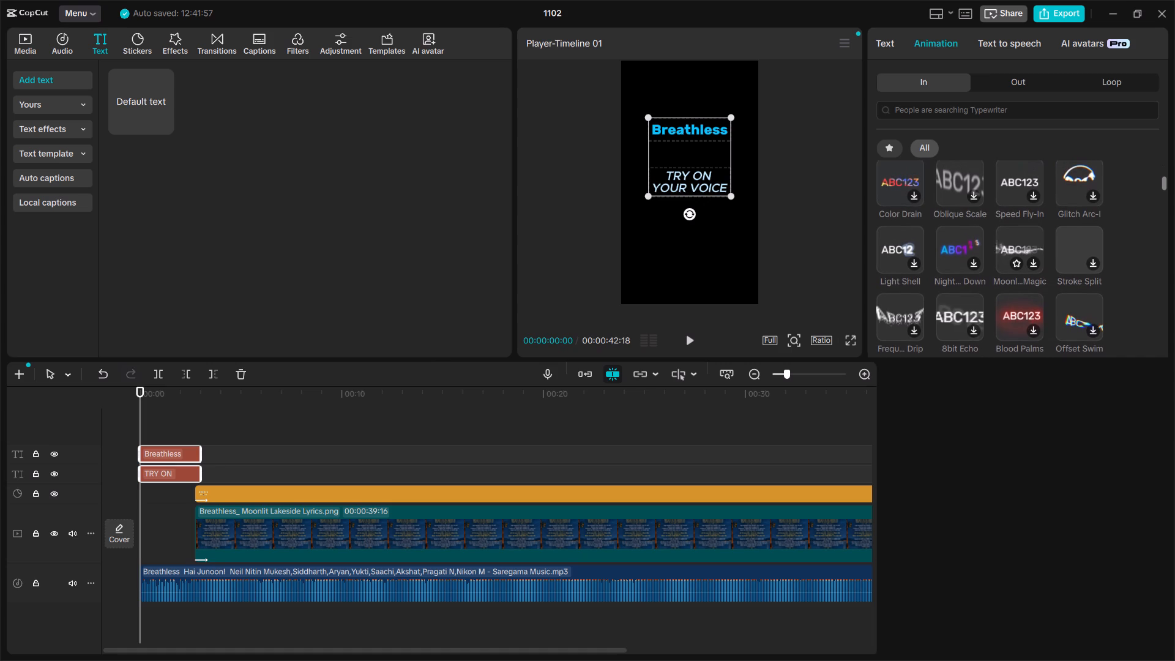
{"action": "scroll", "coordinate": [1002, 241], "scroll_direction": "right", "scroll_amount": 1}
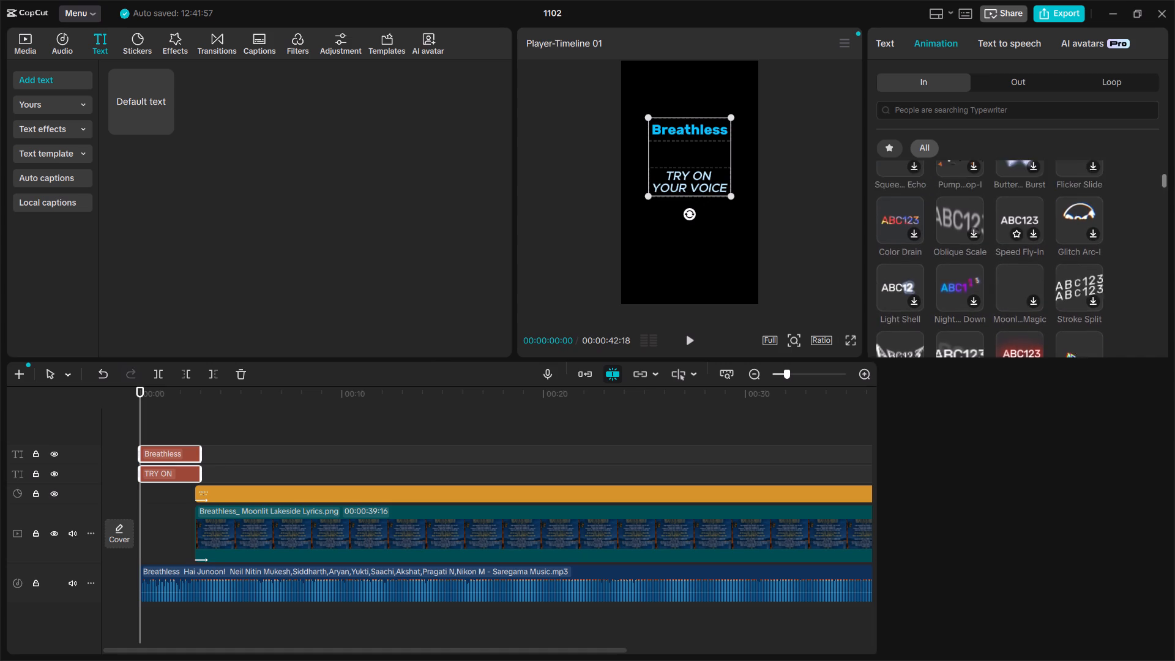
{"action": "scroll", "coordinate": [1002, 241], "scroll_direction": "right", "scroll_amount": 1}
{"action": "left_click", "coordinate": [914, 107]}
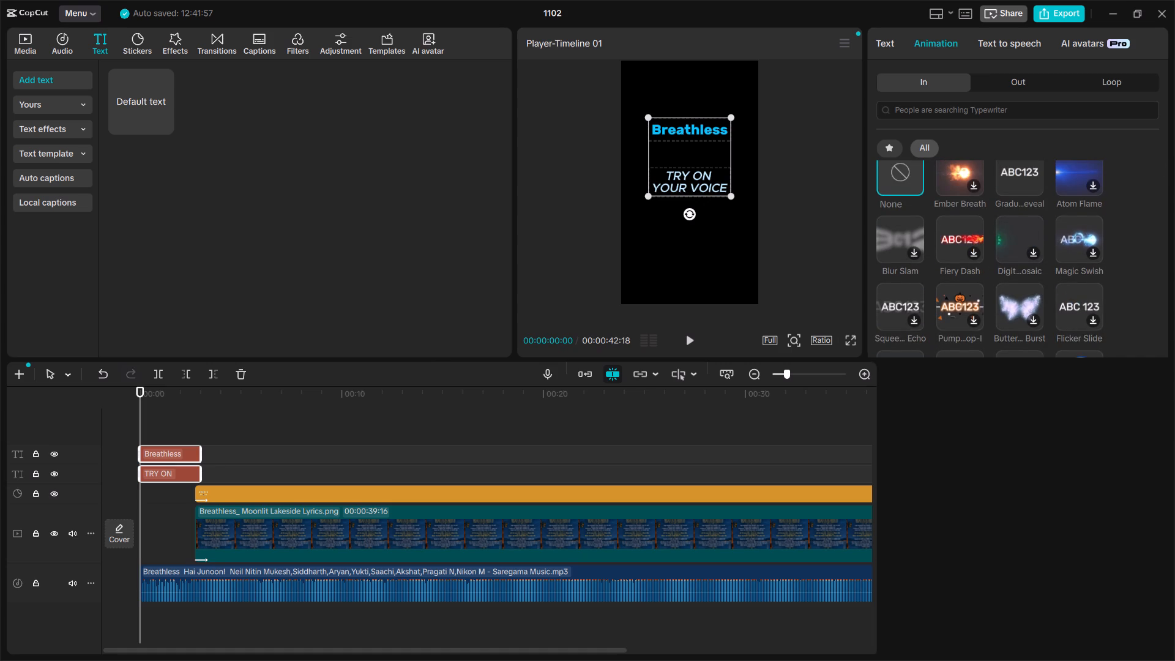
{"action": "type", "text": "fade"}
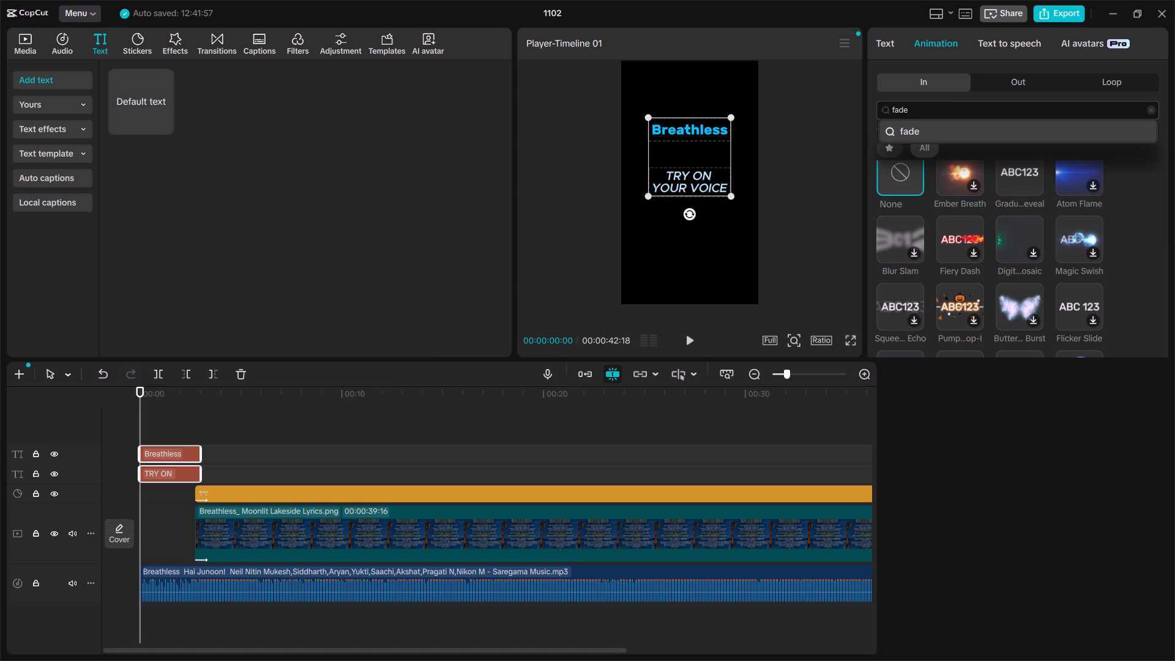
{"action": "key", "text": "Return"}
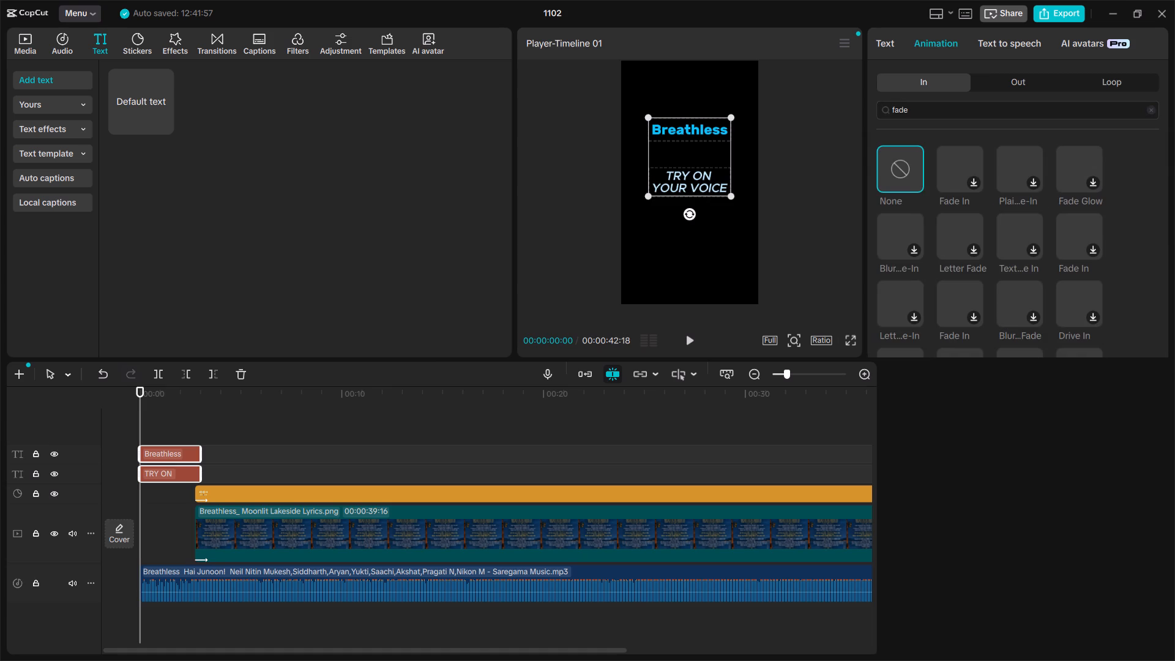
{"action": "left_click", "coordinate": [979, 165]}
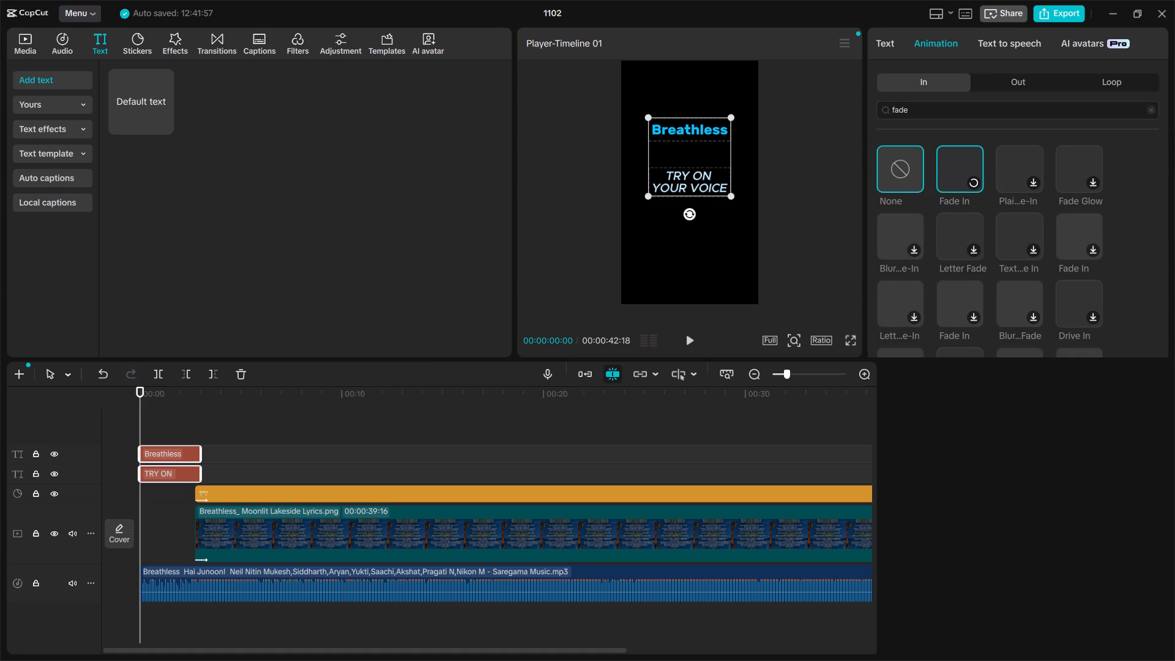
Apply the Fade Out exit animation to both selected title texts.
{"action": "left_click", "coordinate": [1013, 81]}
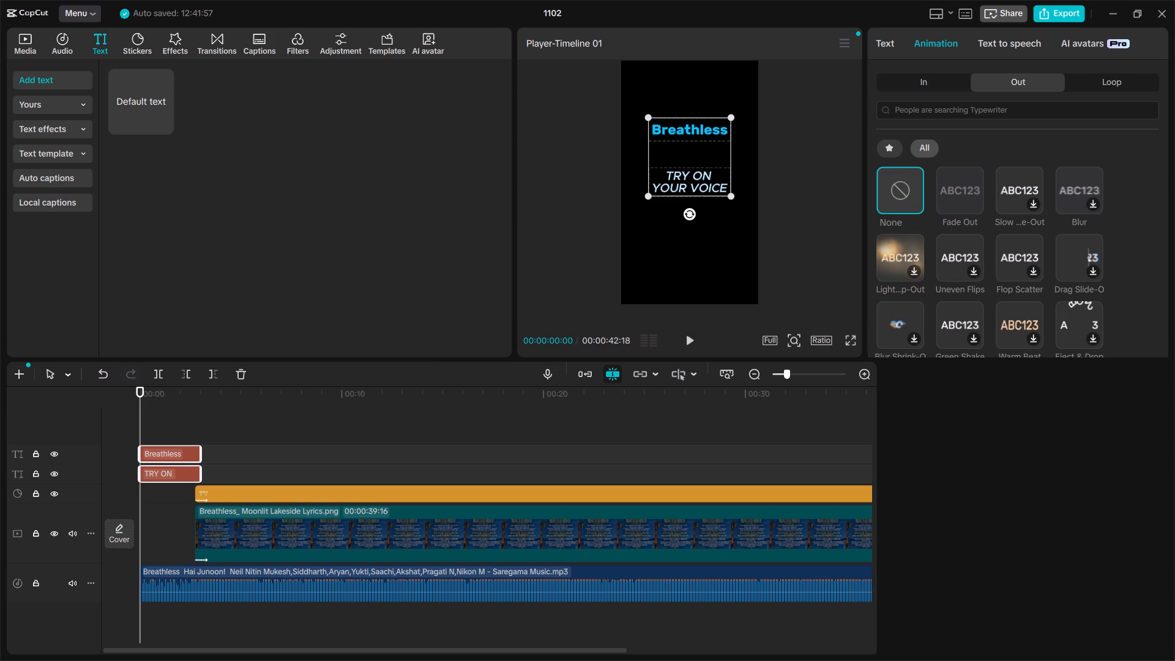
{"action": "left_click", "coordinate": [961, 190]}
Apply the Fade In entrance animation from the "fade" search to both selected title texts.
{"action": "left_click", "coordinate": [920, 80]}
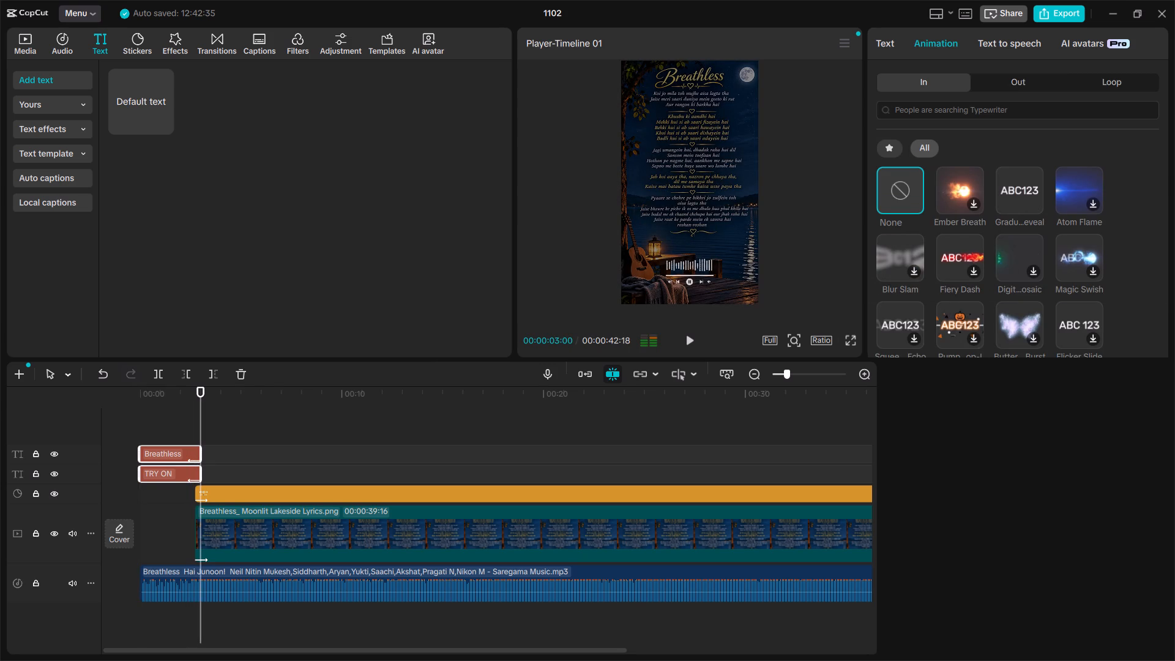
{"action": "left_click", "coordinate": [949, 107]}
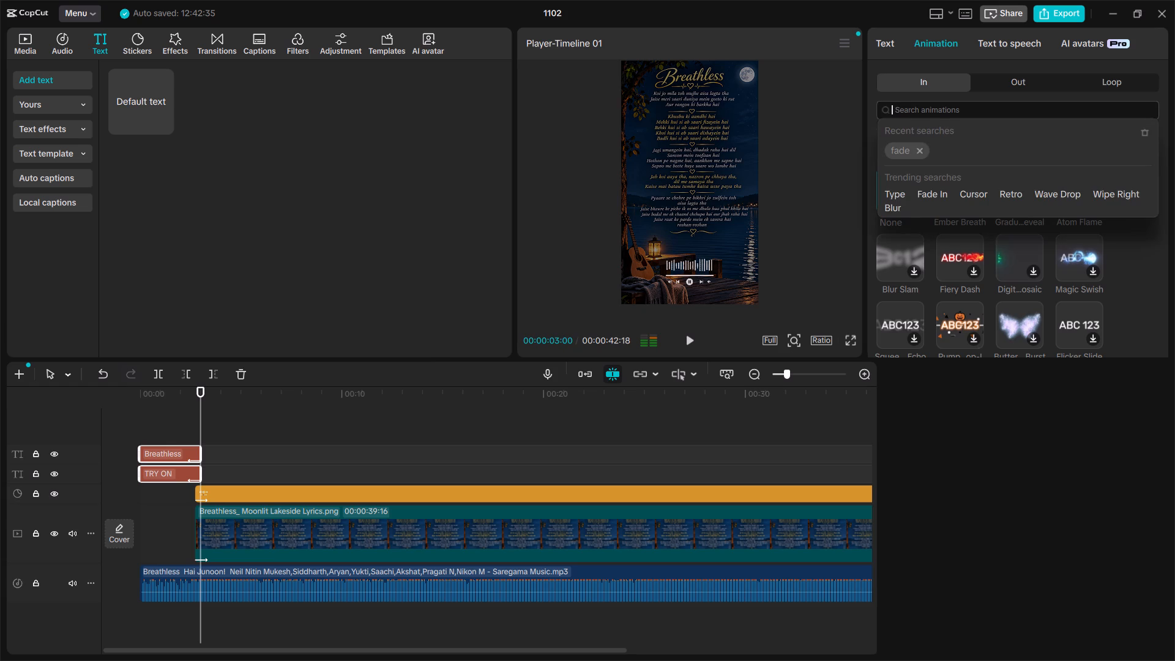
{"action": "left_click", "coordinate": [899, 144]}
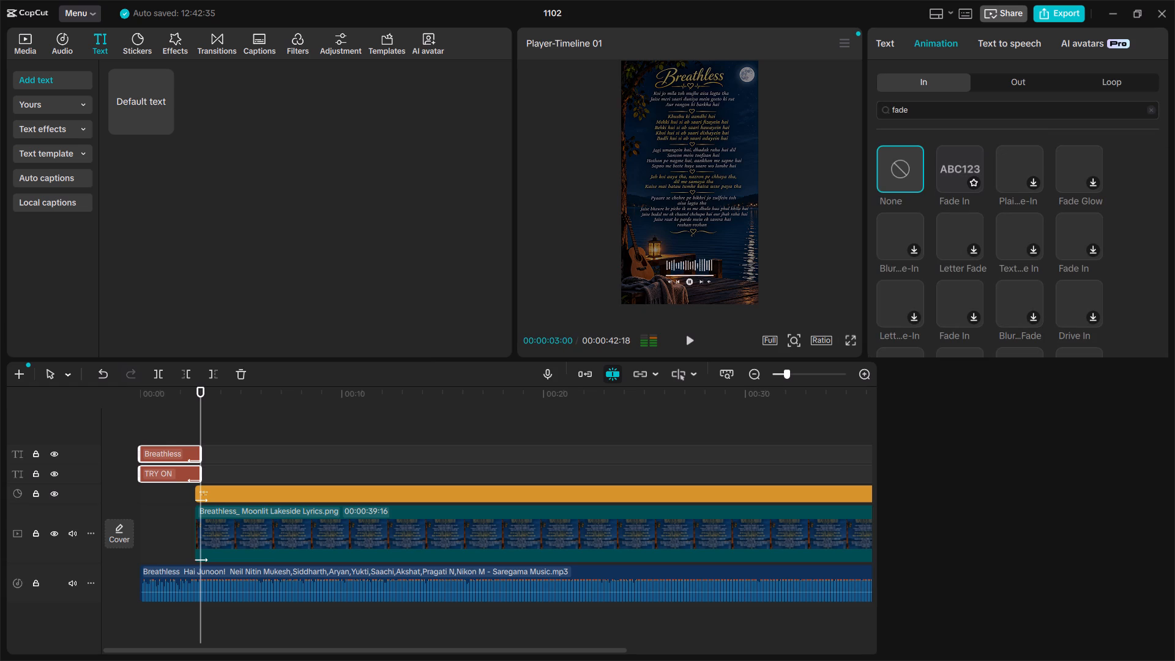
{"action": "left_click", "coordinate": [947, 176]}
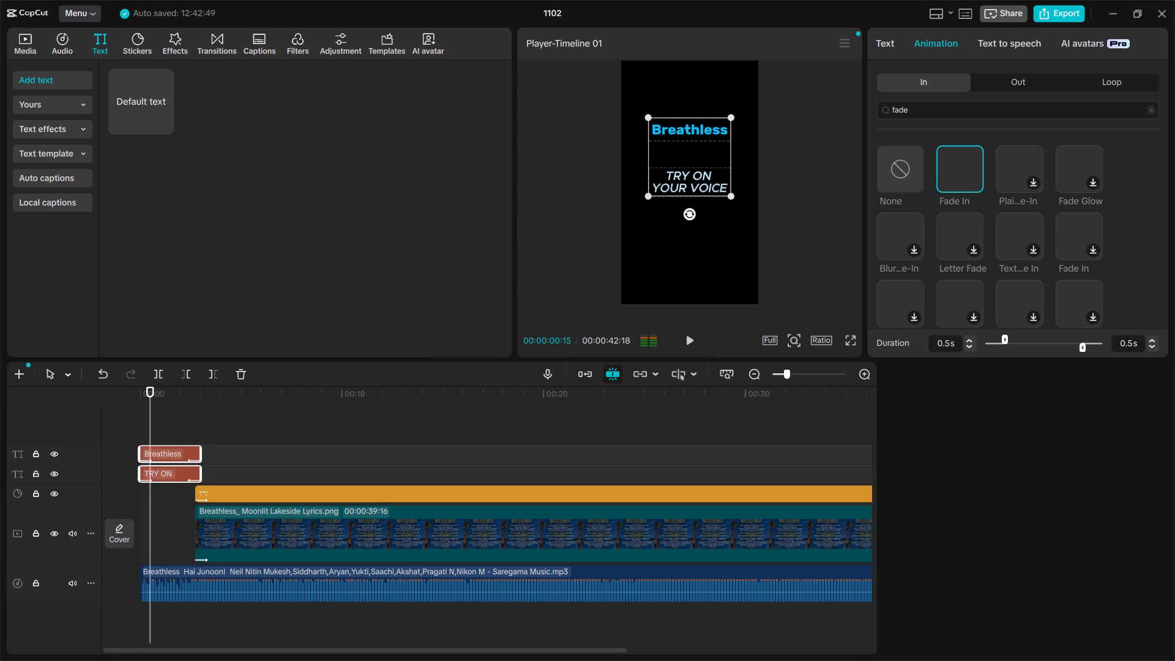
Play the video from the very beginning to review the title fades and the lyrics image.
{"action": "left_click", "coordinate": [479, 461]}
{"action": "left_click", "coordinate": [141, 419]}
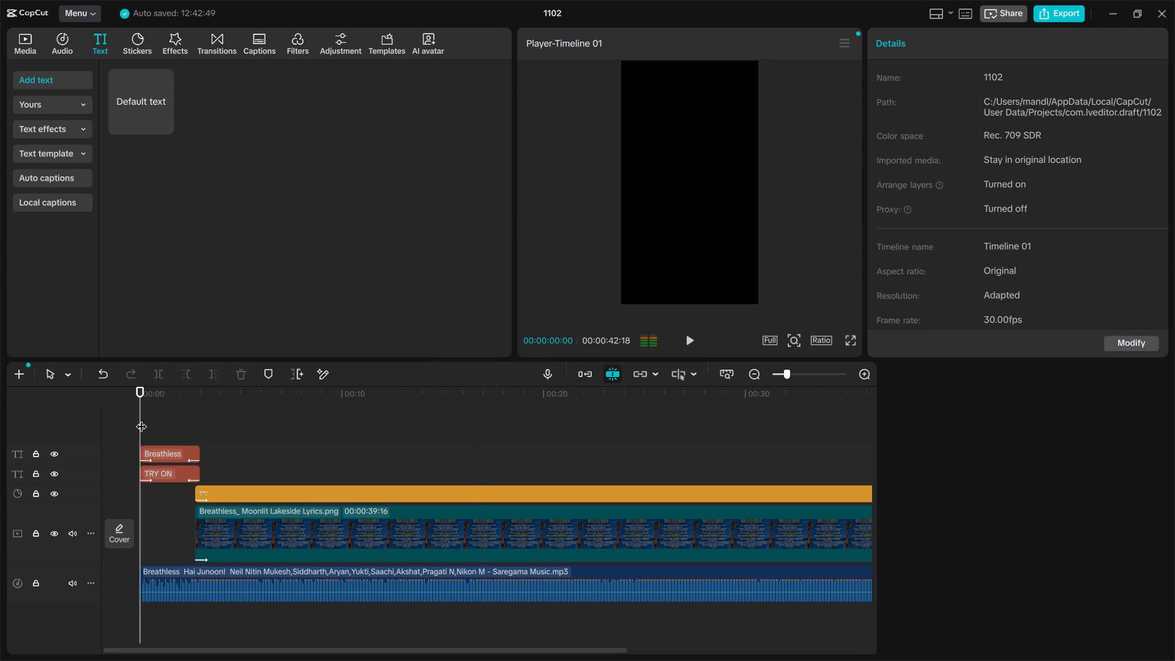
{"action": "key", "text": "space"}
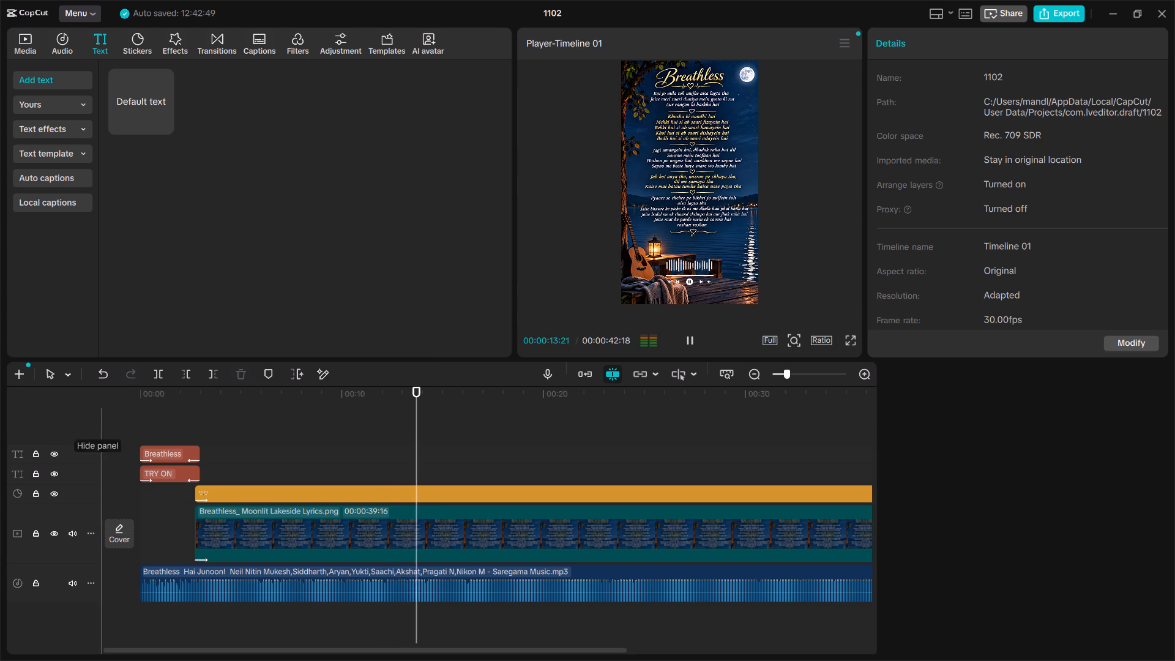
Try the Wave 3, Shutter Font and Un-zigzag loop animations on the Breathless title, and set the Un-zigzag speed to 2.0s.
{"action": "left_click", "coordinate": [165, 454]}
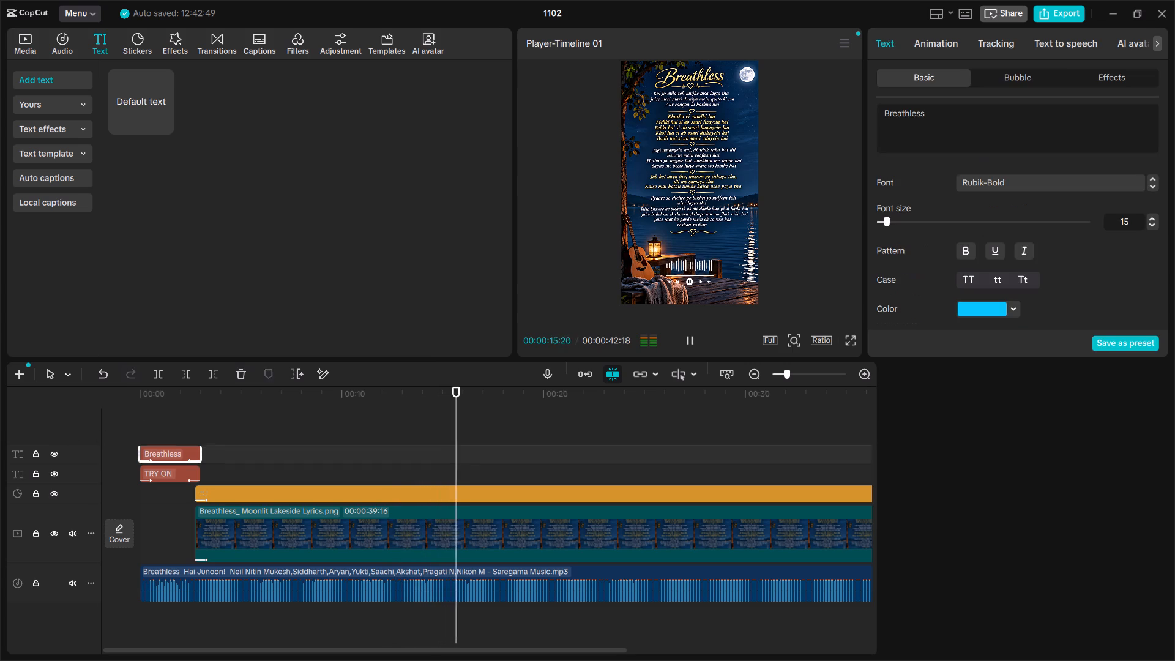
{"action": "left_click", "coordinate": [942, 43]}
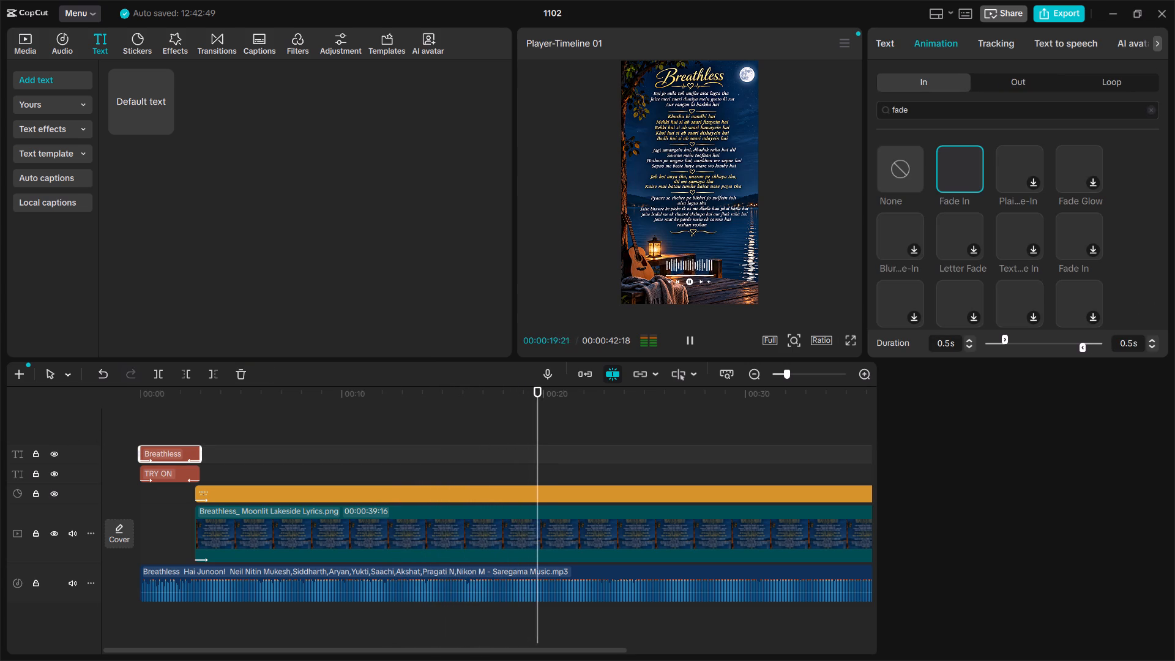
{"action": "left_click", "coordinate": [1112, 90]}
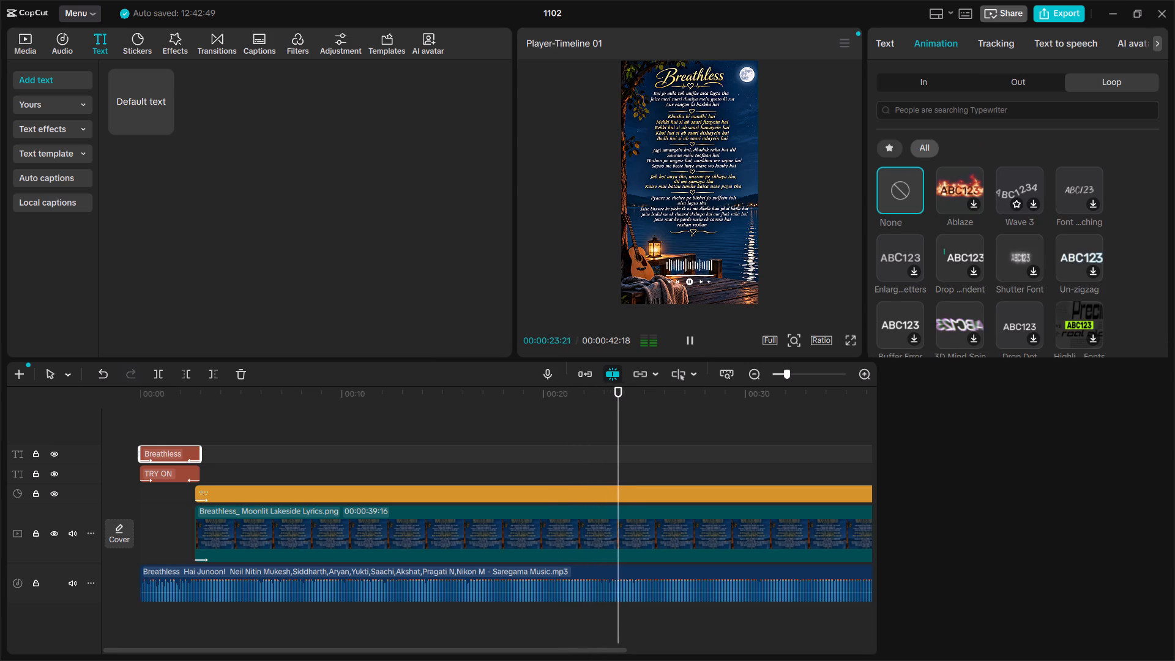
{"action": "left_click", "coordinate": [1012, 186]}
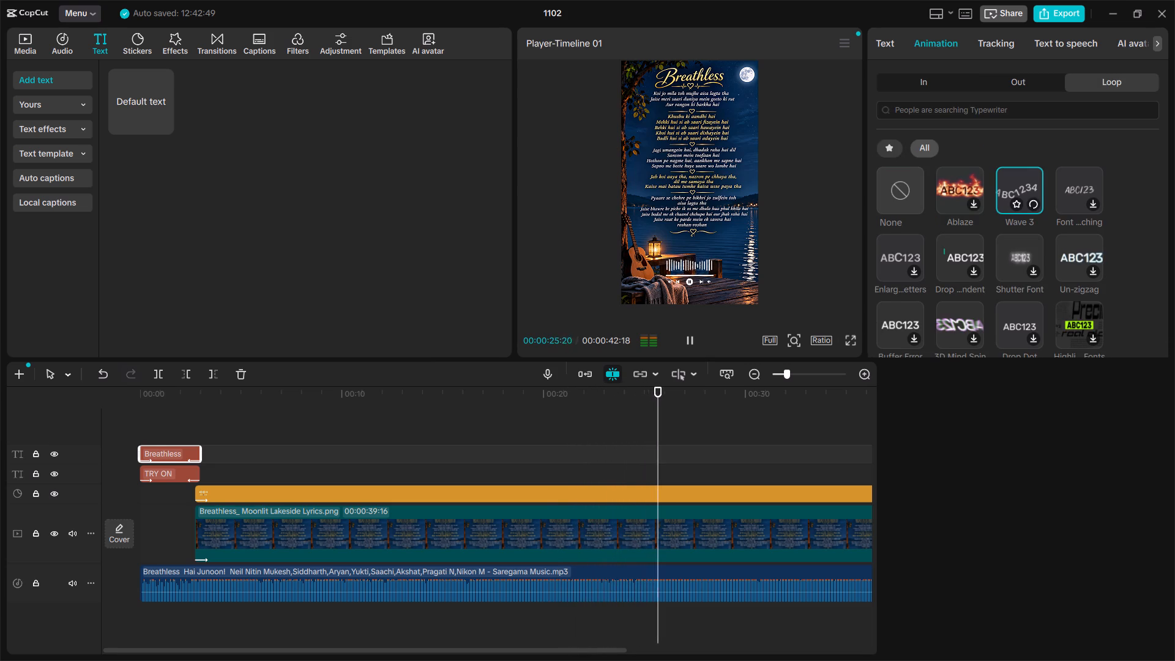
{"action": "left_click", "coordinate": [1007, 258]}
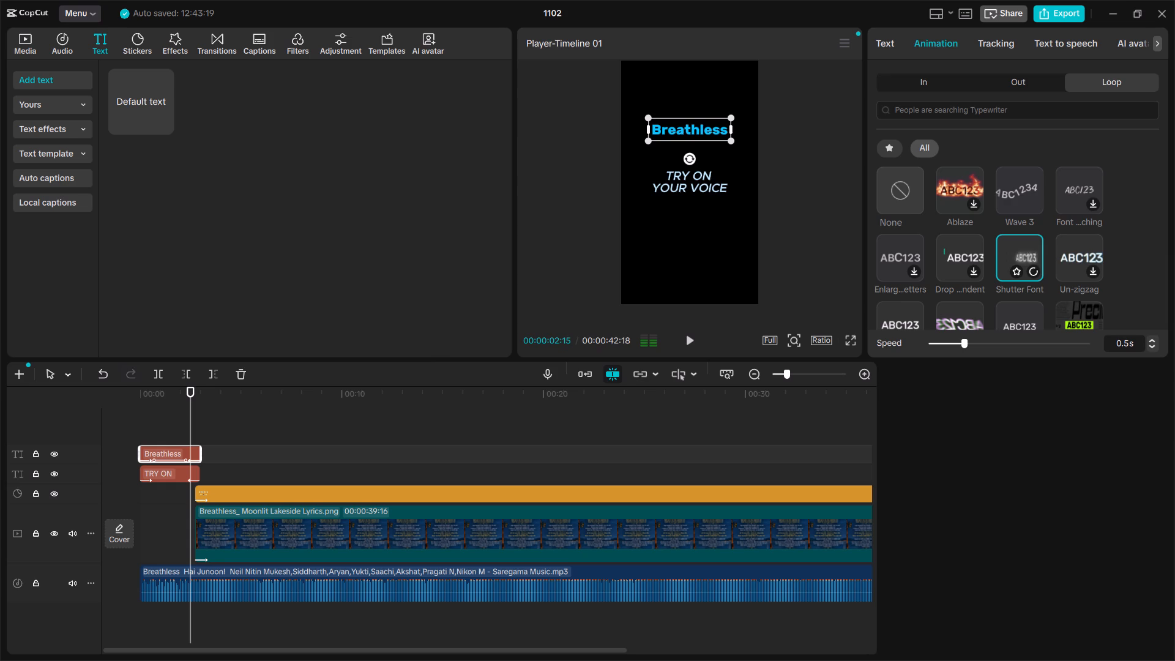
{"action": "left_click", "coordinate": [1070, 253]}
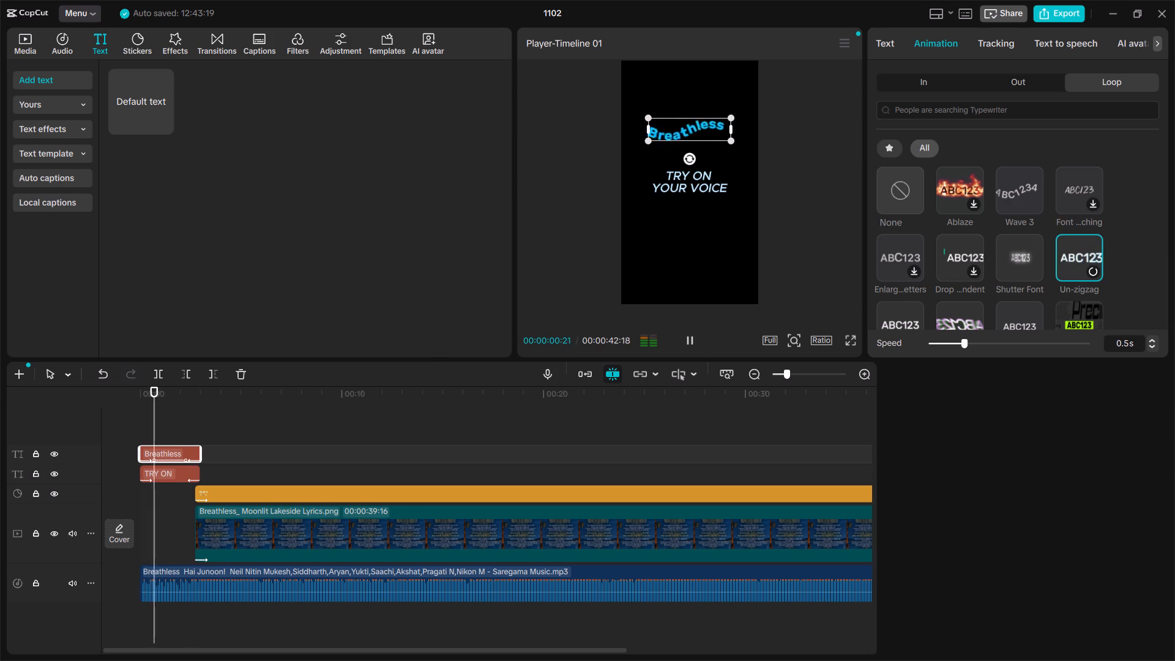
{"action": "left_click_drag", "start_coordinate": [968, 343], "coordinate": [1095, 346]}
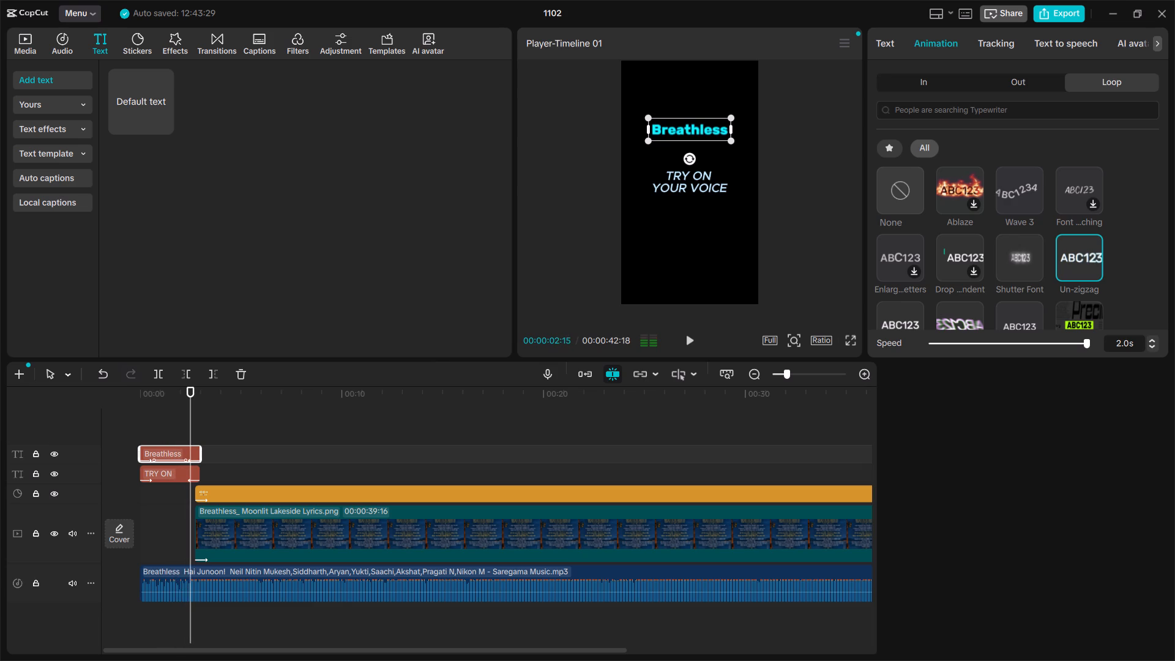
Play the opening titles from the very beginning to review the Breathless title's loop animation.
{"action": "left_click", "coordinate": [140, 430]}
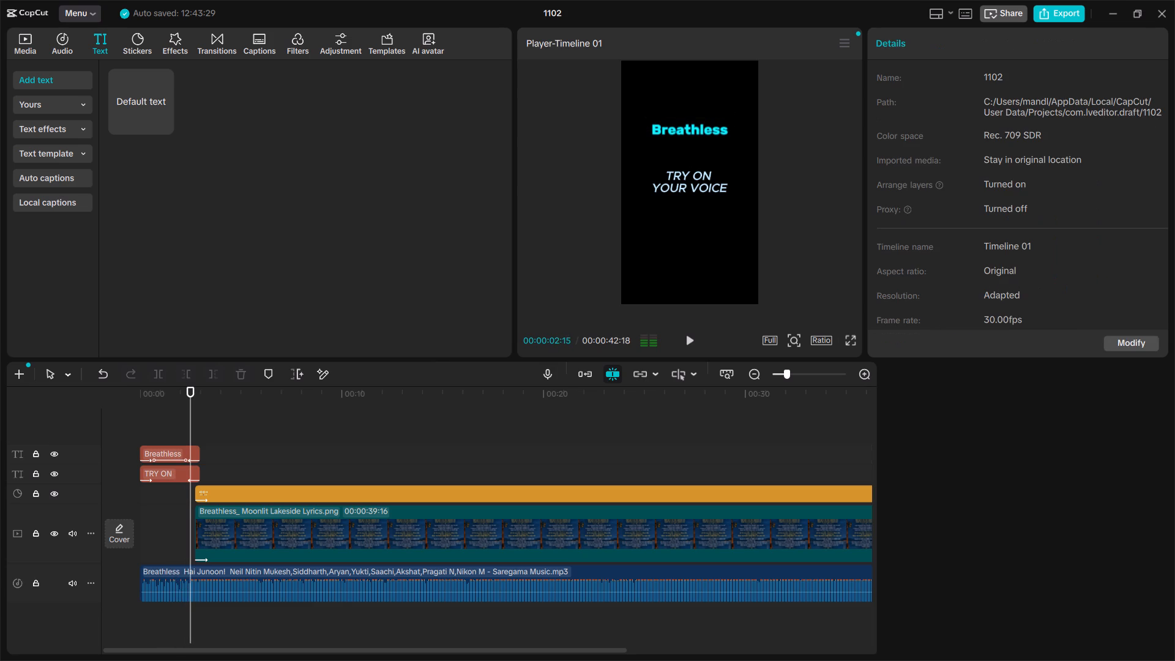
{"action": "key", "text": "space"}
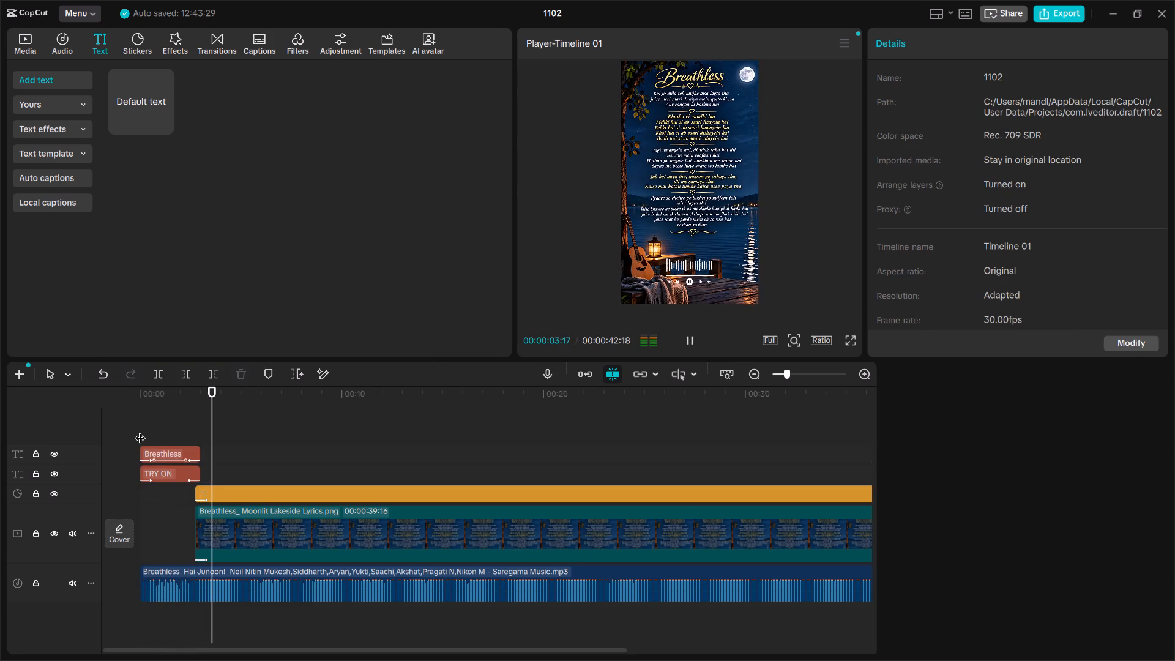
{"action": "key", "text": "space"}
{"action": "double_click", "coordinate": [140, 430]}
{"action": "key", "text": "space"}
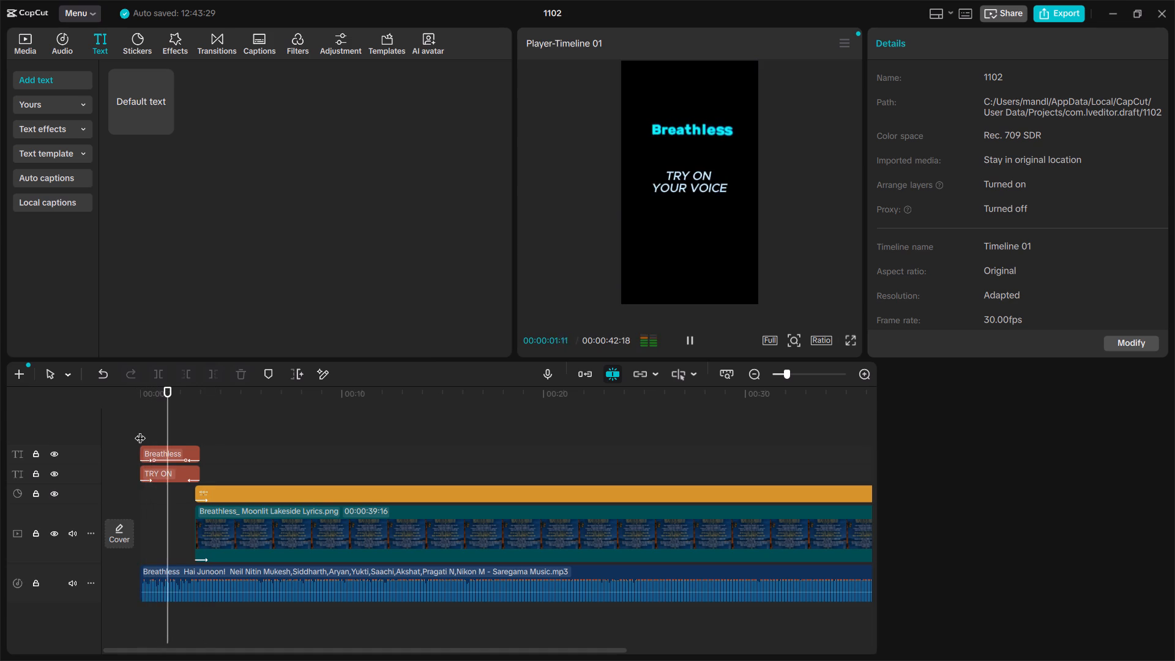
{"action": "key", "text": "space"}
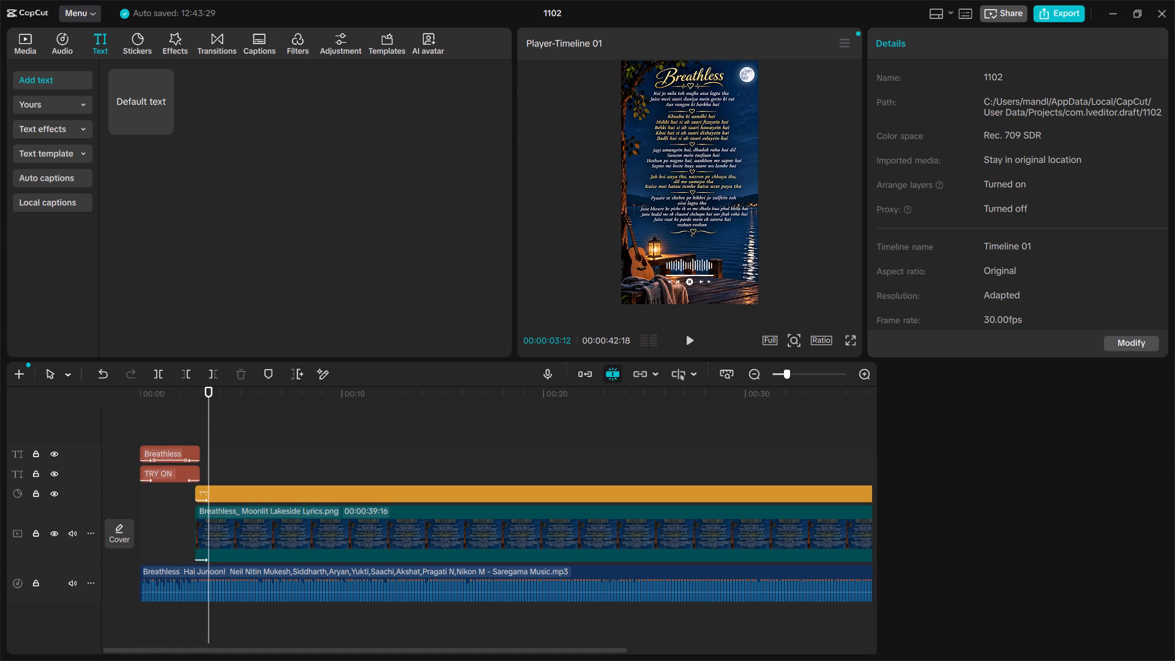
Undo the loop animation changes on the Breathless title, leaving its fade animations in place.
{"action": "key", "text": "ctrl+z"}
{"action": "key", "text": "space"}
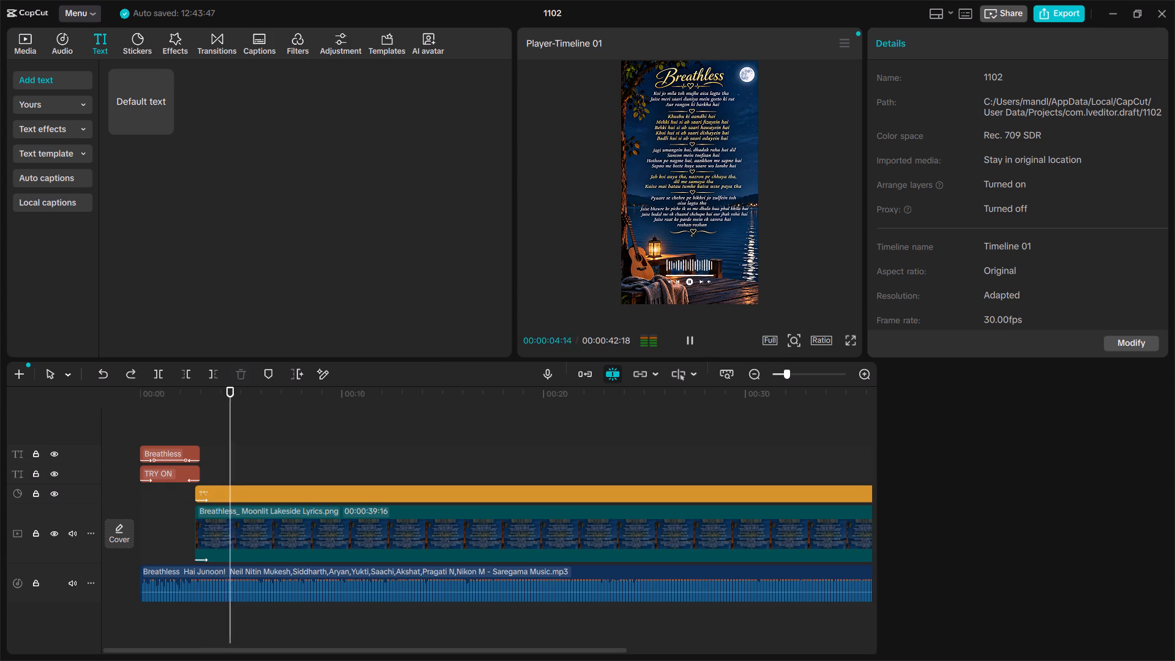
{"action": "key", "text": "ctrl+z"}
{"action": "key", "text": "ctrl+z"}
Play part of the lyrics section, and replay the video from the very beginning to review it.
{"action": "left_click", "coordinate": [422, 400], "text": "ctrl"}
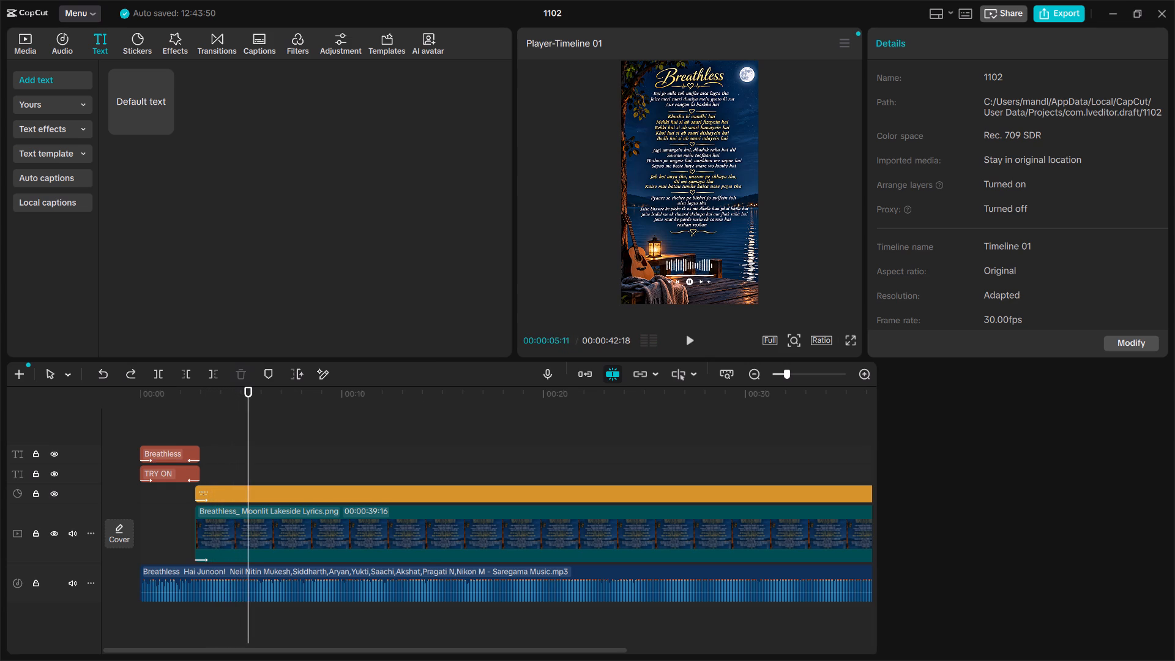
{"action": "key", "text": "space"}
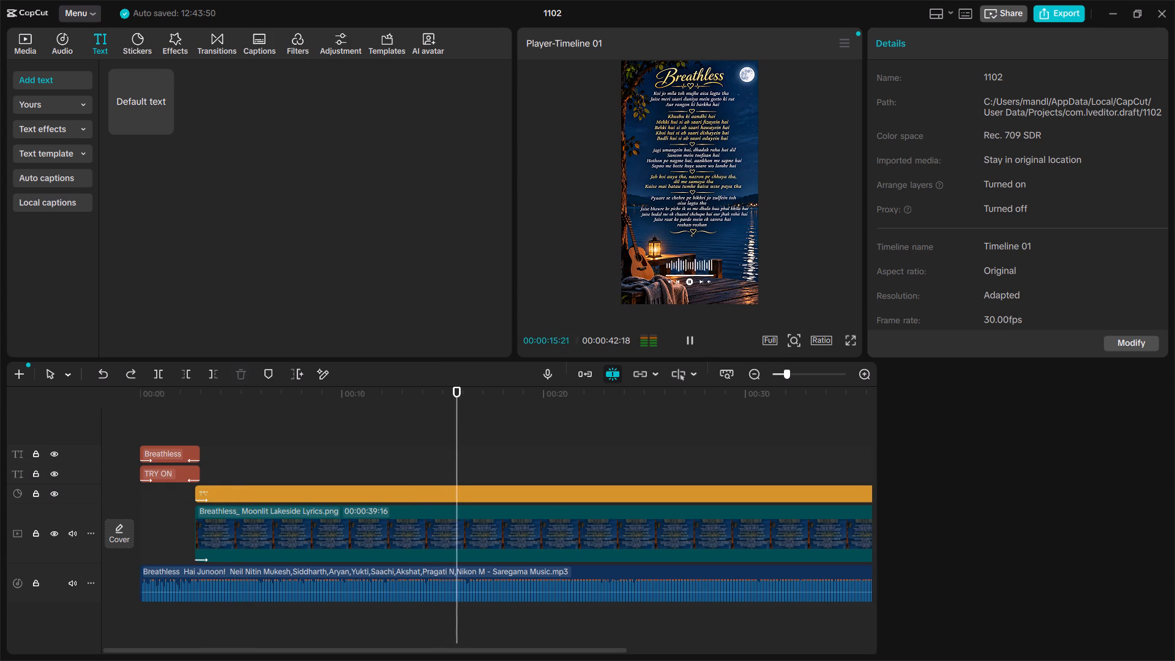
{"action": "left_click_drag", "start_coordinate": [149, 419], "coordinate": [127, 423]}
{"action": "left_click", "coordinate": [127, 423]}
{"action": "left_click", "coordinate": [127, 423]}
{"action": "key", "text": "space"}
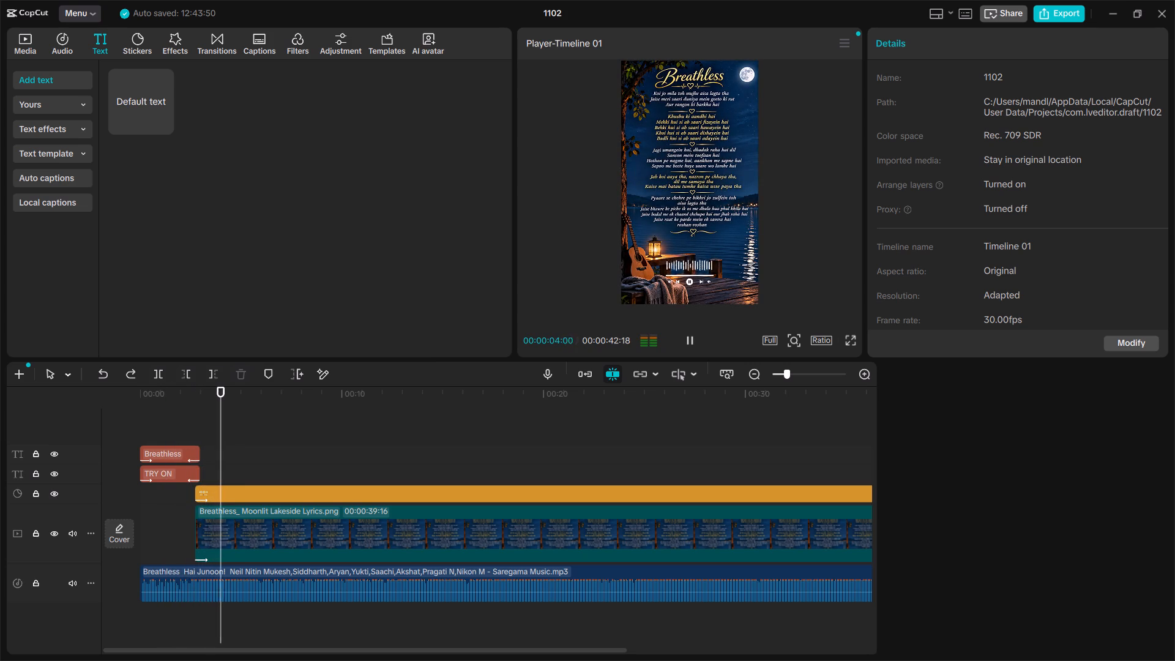
Export the project as 1102(1) with video output enabled at 1080P, H.264, mp4 and 30fps, and the separate MP3 audio output disabled.
{"action": "left_click", "coordinate": [1050, 14]}
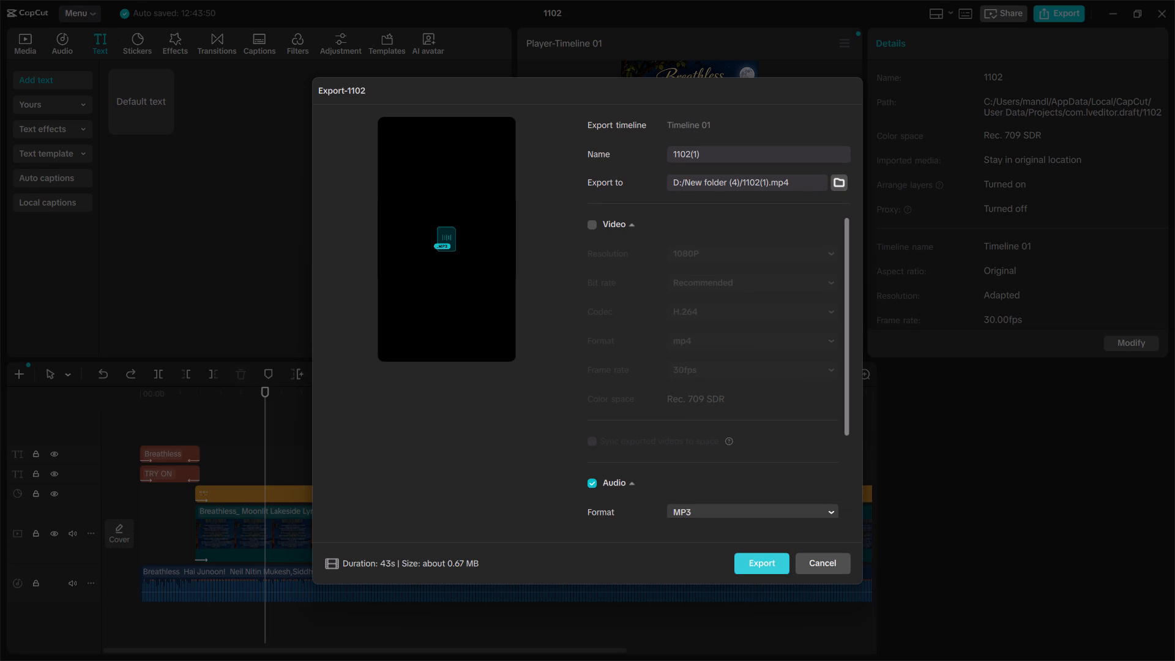
{"action": "left_click", "coordinate": [593, 484]}
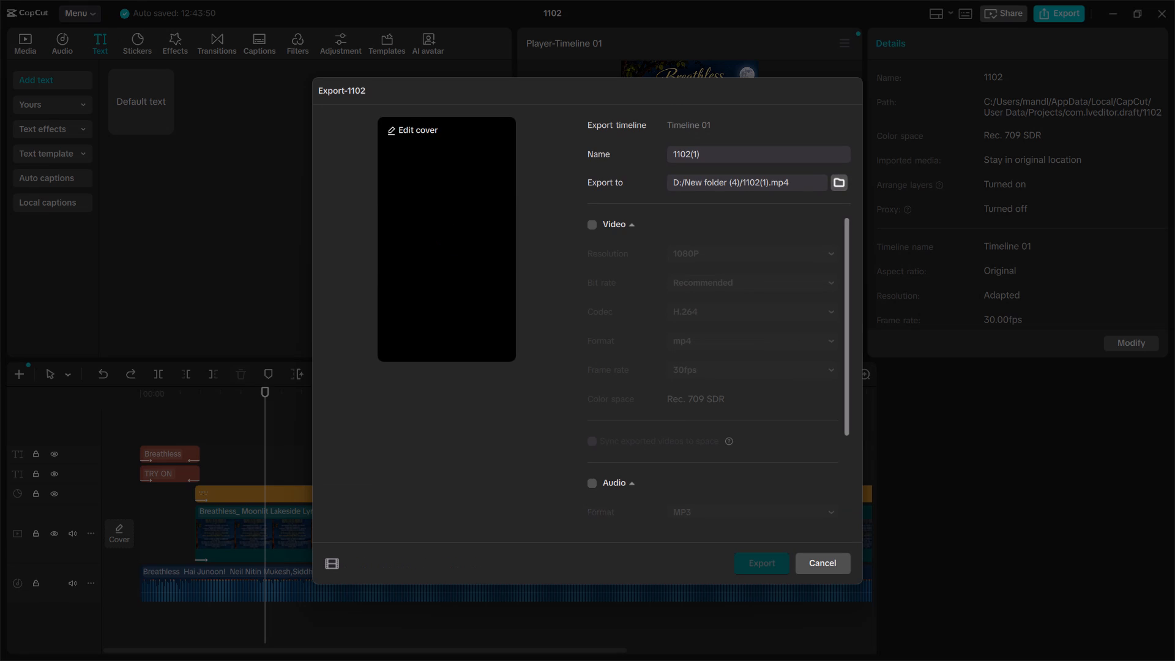
{"action": "left_click", "coordinate": [595, 230]}
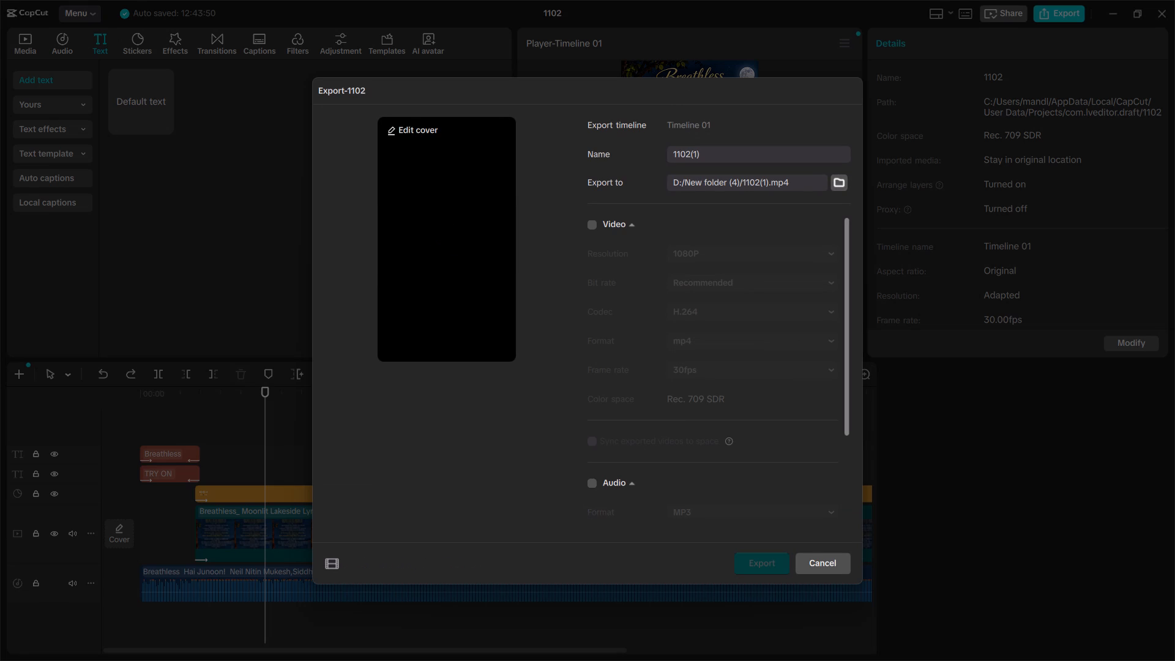
{"action": "left_click", "coordinate": [593, 225]}
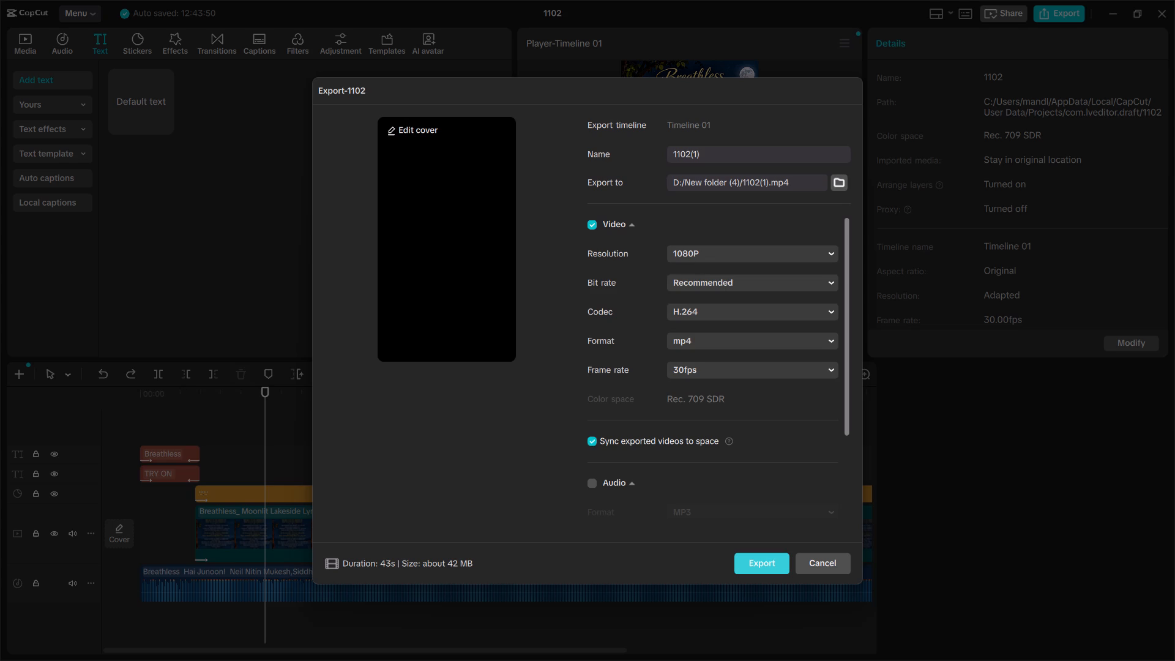
{"action": "left_click", "coordinate": [774, 569]}
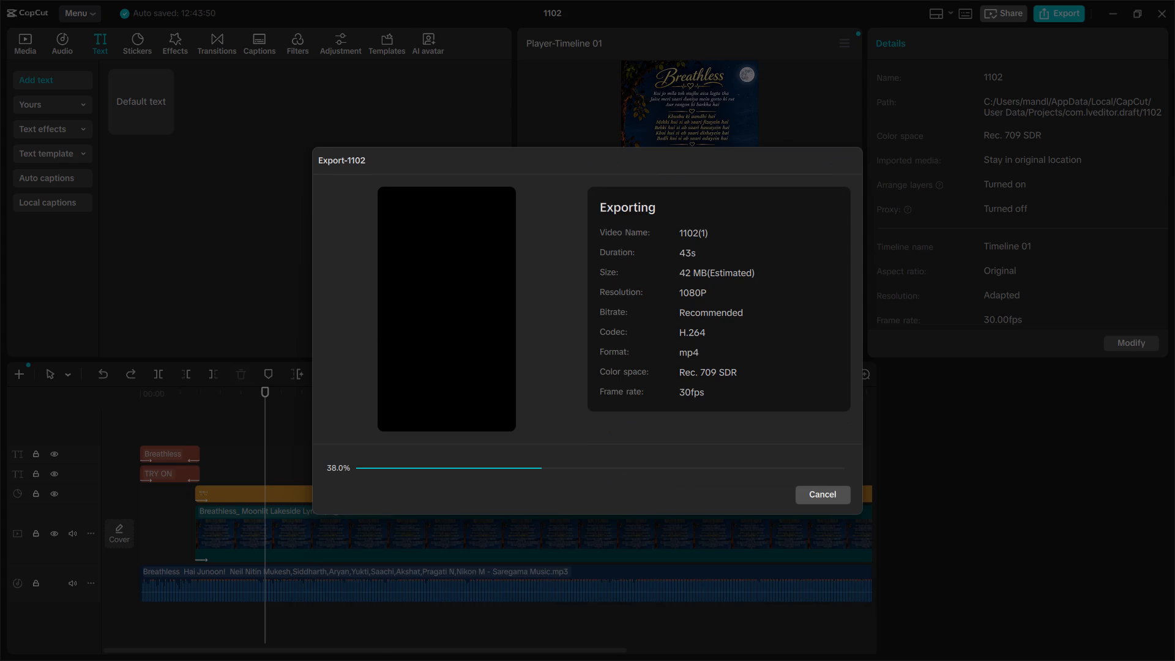
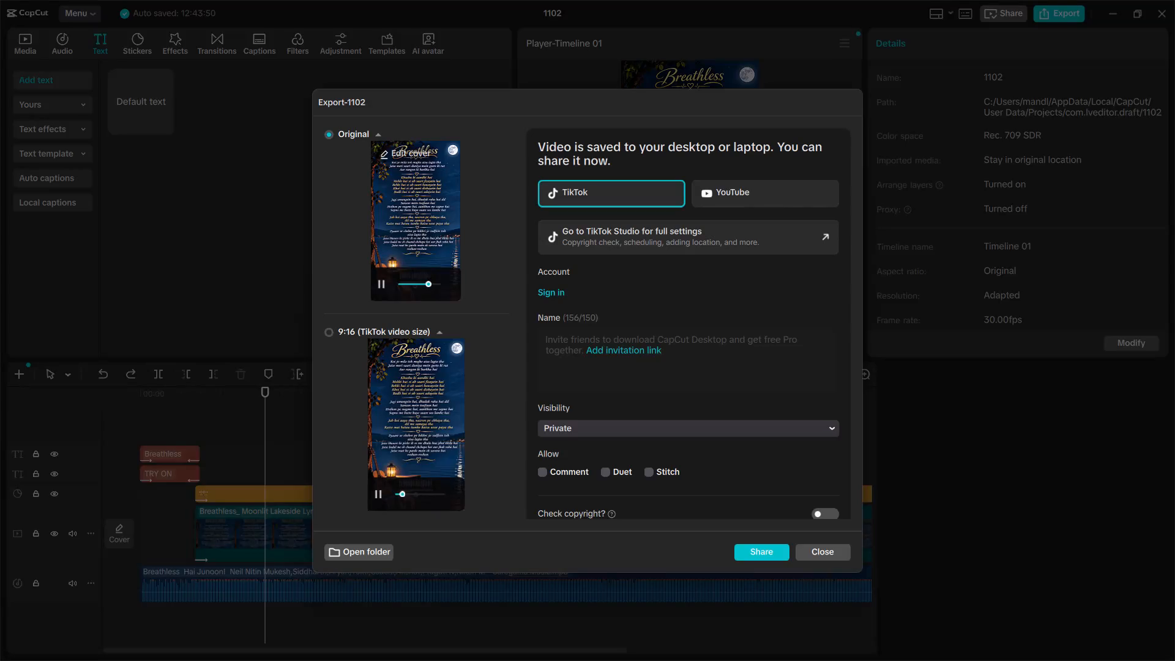
Pause playback of the exported video's 9:16 TikTok-size preview.
{"action": "left_click", "coordinate": [383, 498]}
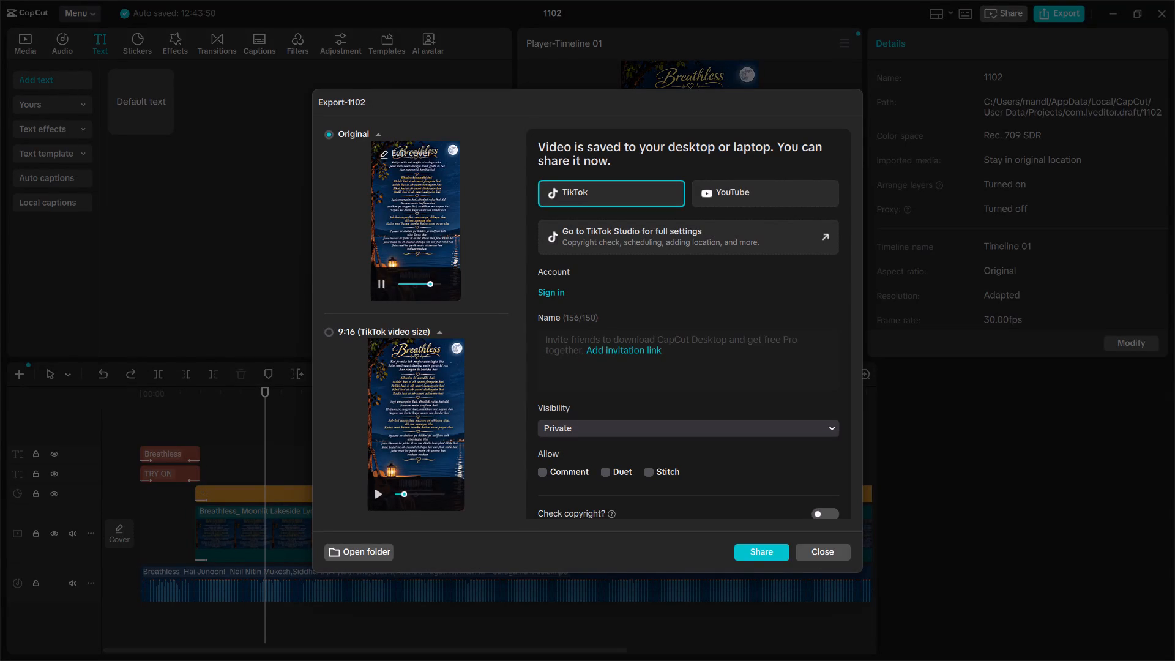
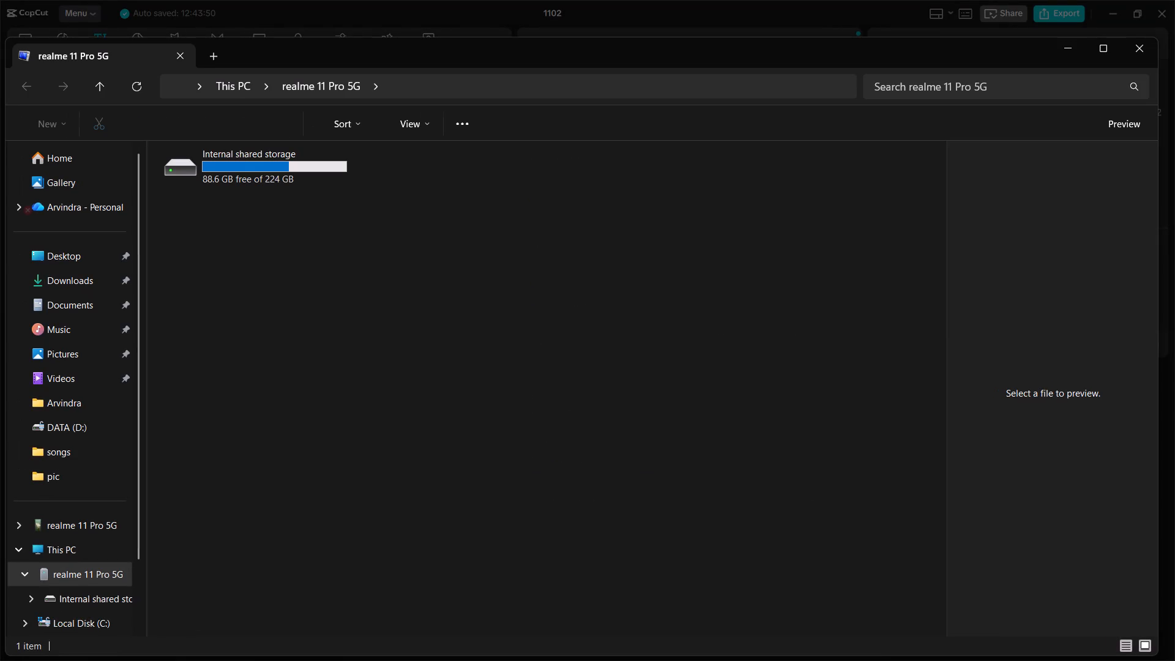
Copy the exported video 1102(1) from New folder (4) on the DATA (D:) drive, keeping the phone's storage view open.
{"action": "left_click", "coordinate": [217, 50]}
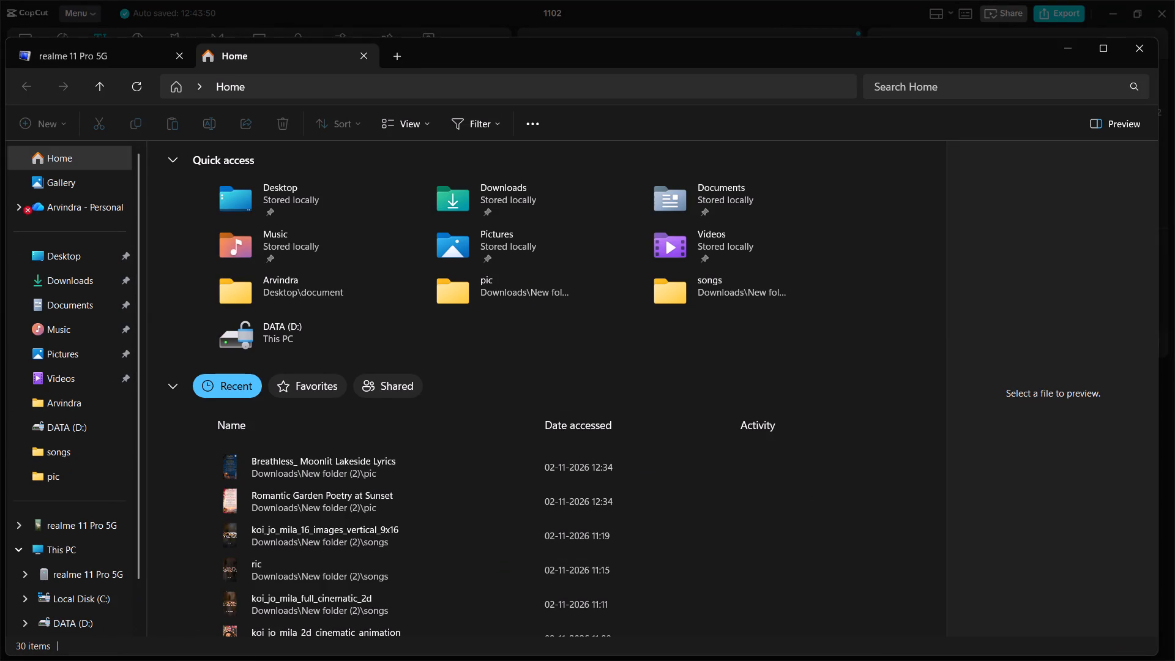
{"action": "left_click", "coordinate": [88, 431]}
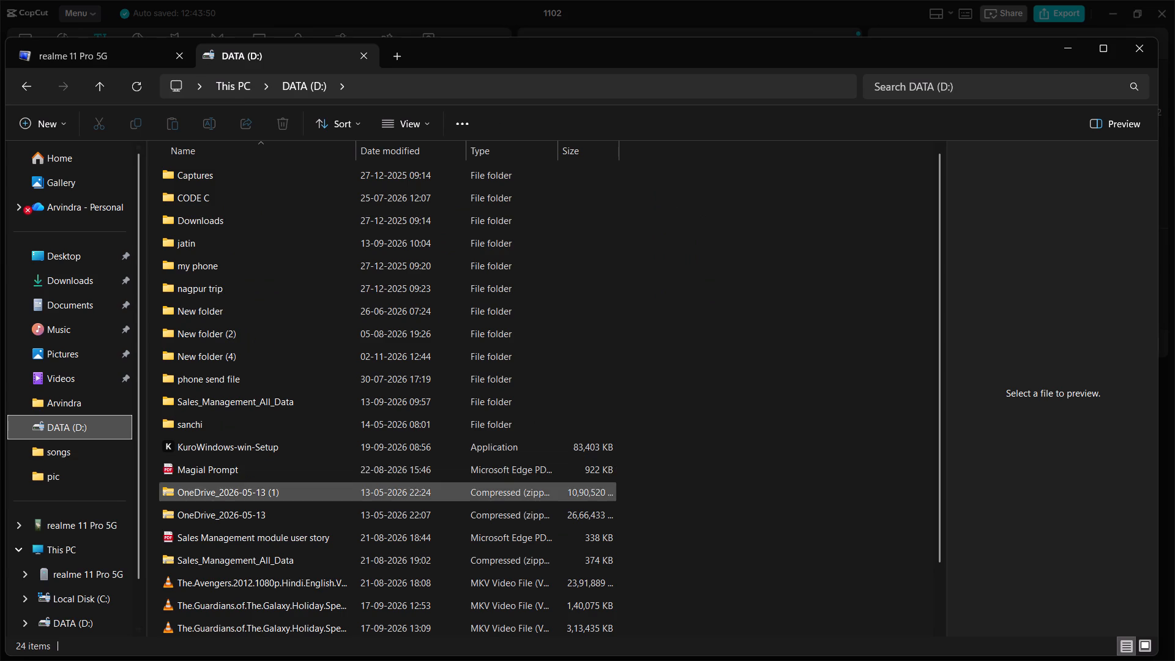
{"action": "double_click", "coordinate": [240, 364]}
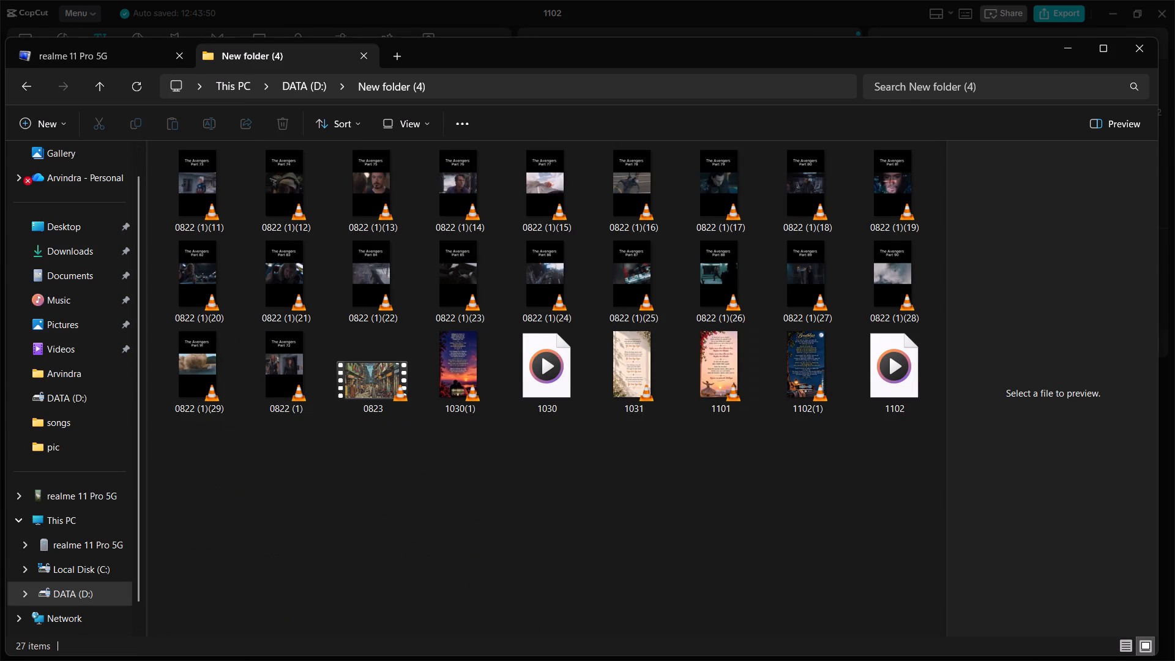
{"action": "left_click", "coordinate": [808, 400]}
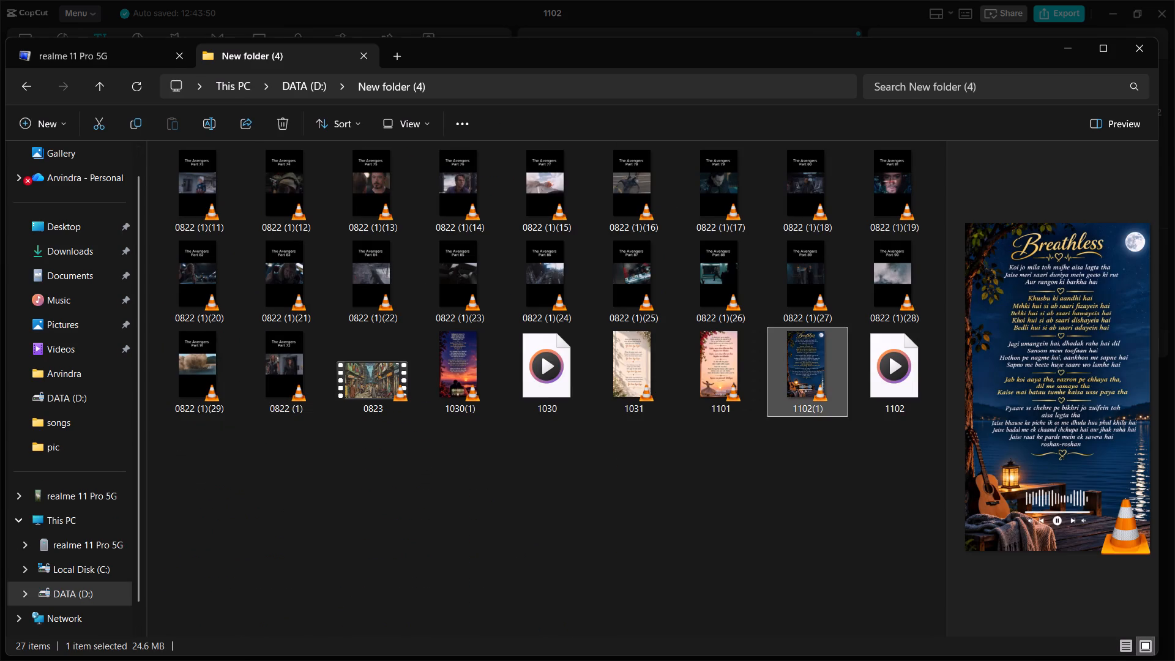
{"action": "key", "text": "ctrl+c"}
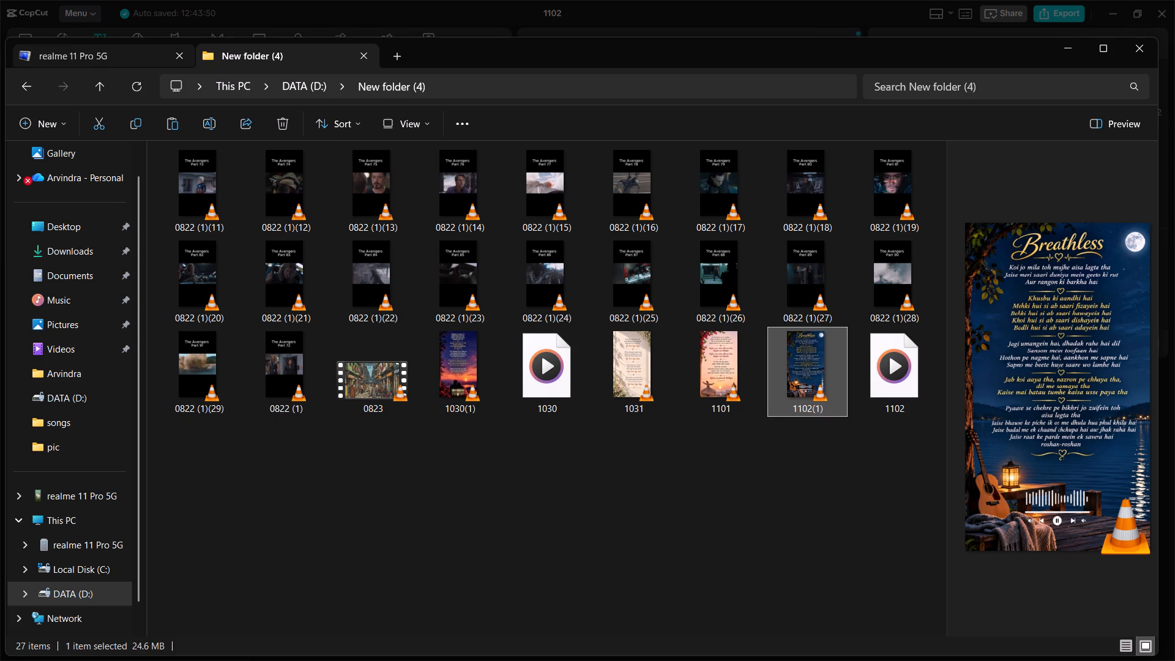
Paste the copied video into the jatin folder inside pc on the realme 11 Pro 5G's internal shared storage, and close File Explorer.
{"action": "left_click", "coordinate": [99, 56]}
{"action": "double_click", "coordinate": [250, 178]}
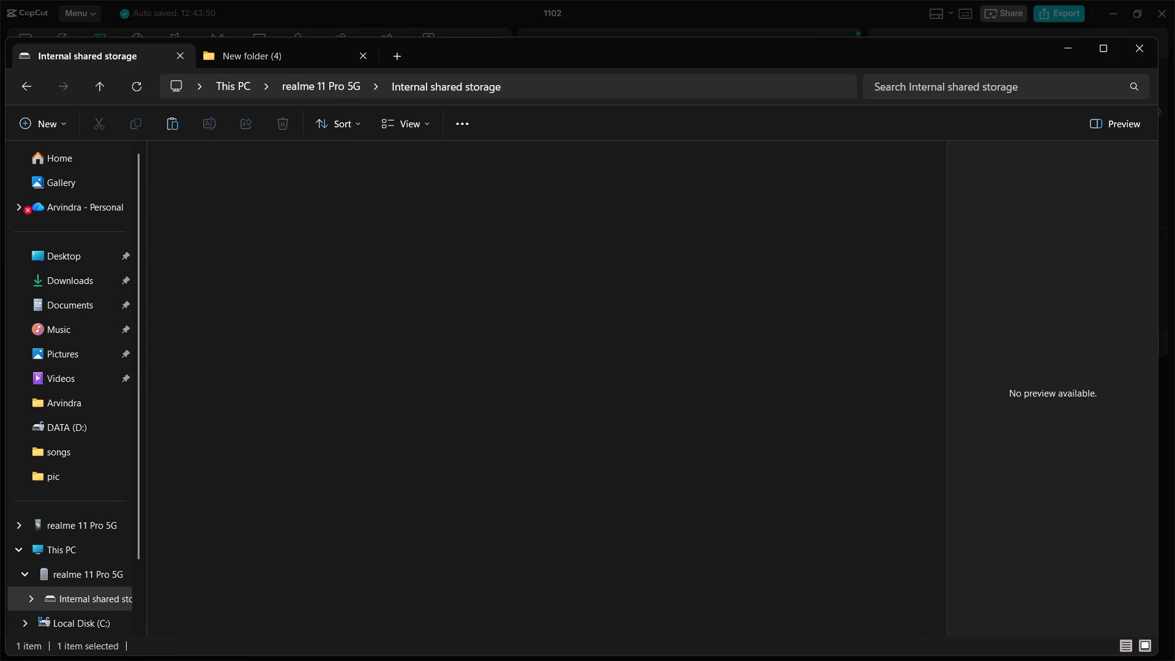
{"action": "double_click", "coordinate": [386, 416]}
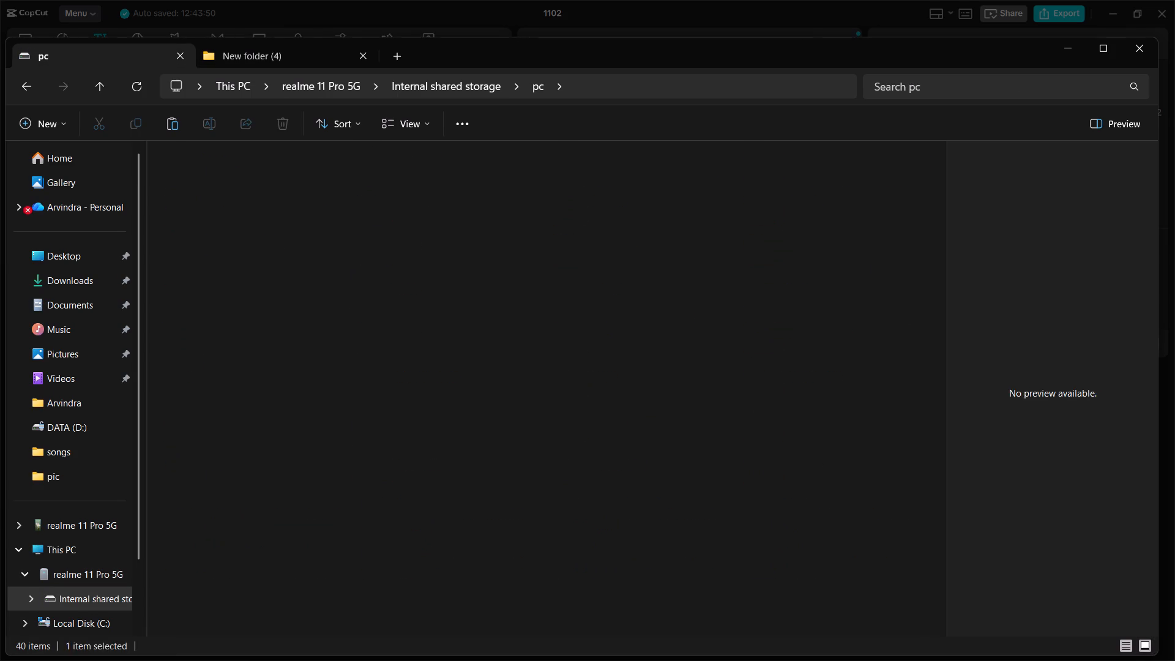
{"action": "left_click_drag", "start_coordinate": [437, 141], "coordinate": [427, 158]}
{"action": "left_click", "coordinate": [427, 158]}
{"action": "left_click", "coordinate": [427, 158]}
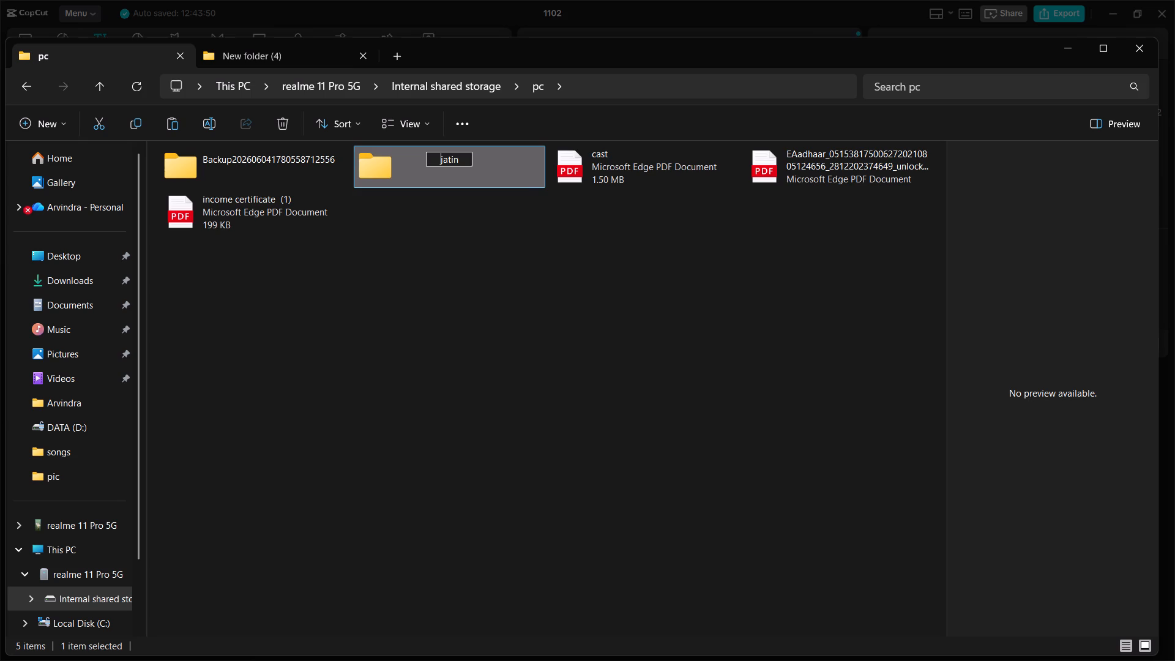
{"action": "double_click", "coordinate": [392, 165]}
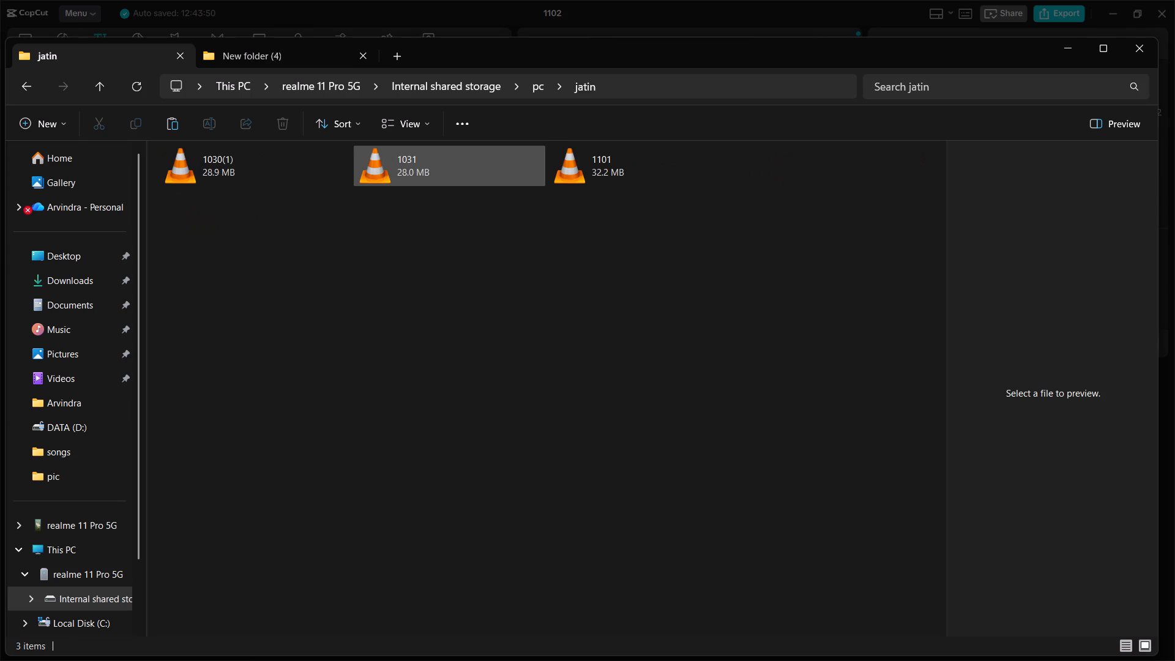
{"action": "key", "text": "ctrl+v"}
{"action": "left_click", "coordinate": [392, 165]}
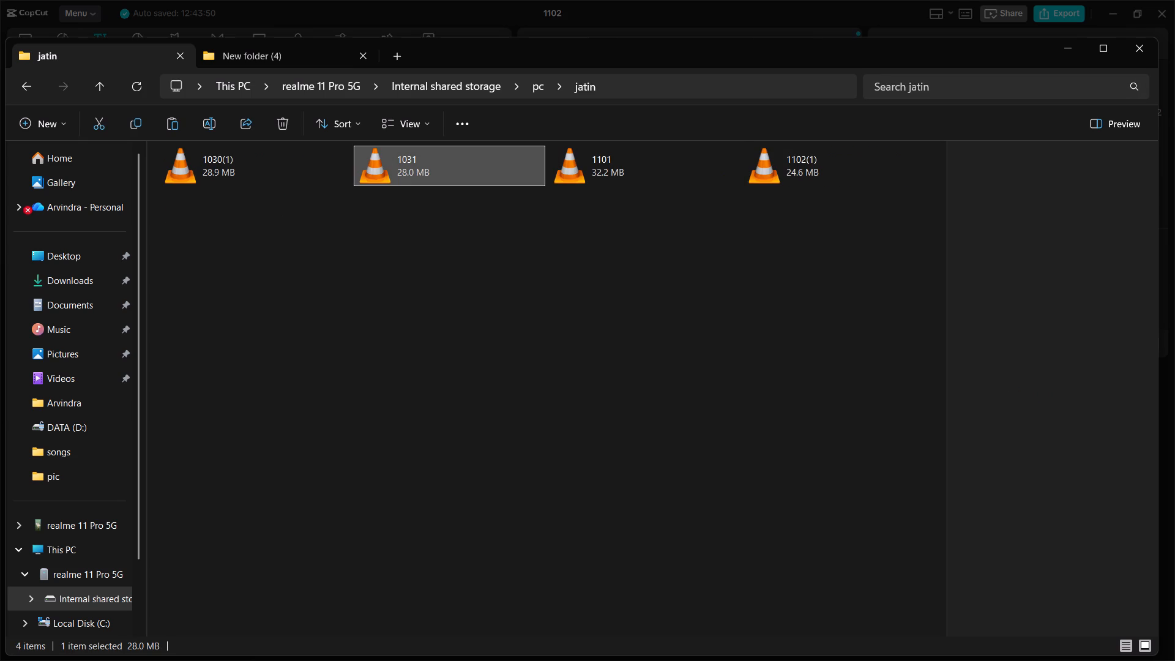
{"action": "left_click", "coordinate": [1149, 49]}
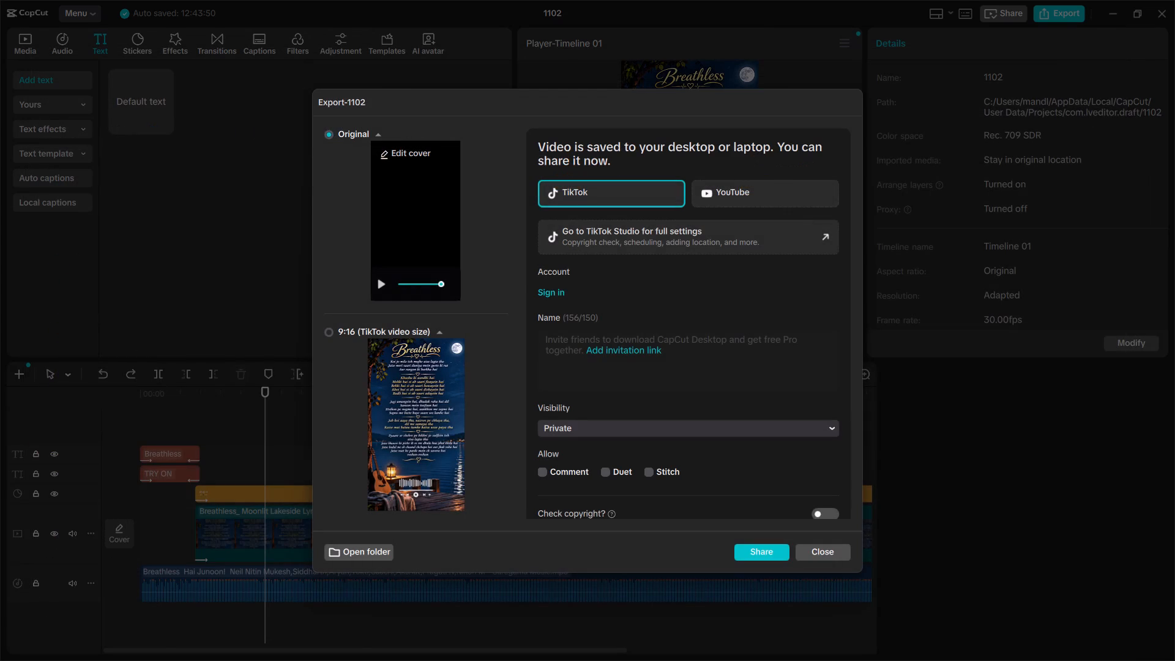
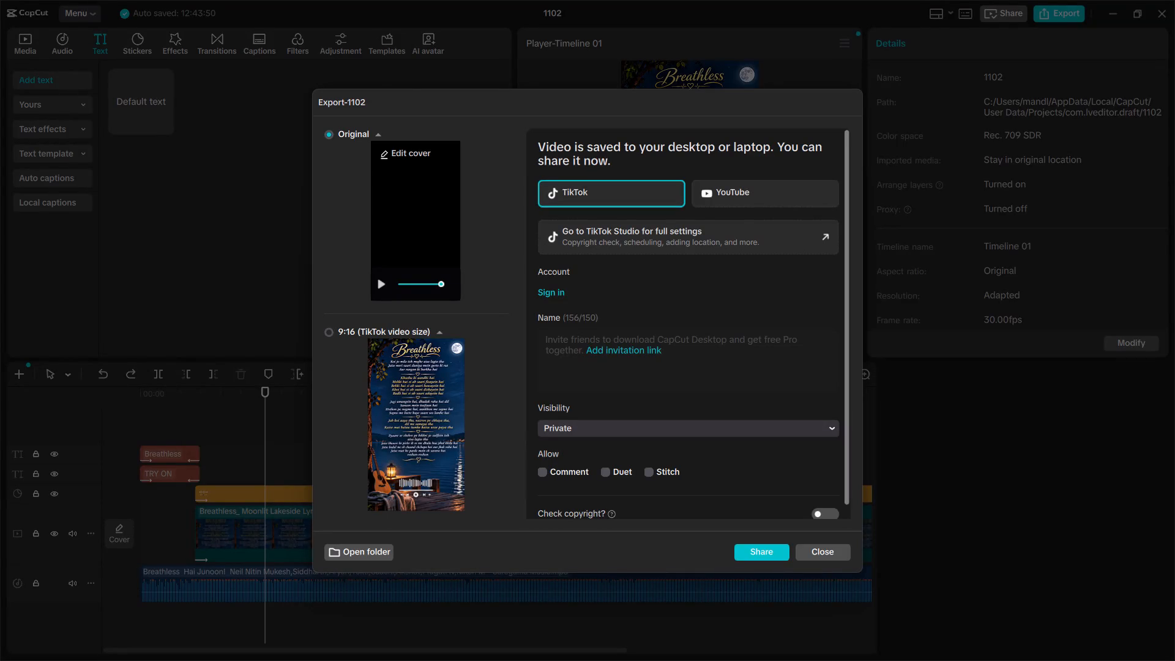
Dismiss the export dialog and close CapCut completely, including project 1102 and the home window, keeping the browser's tabs open.
{"action": "left_click", "coordinate": [811, 555]}
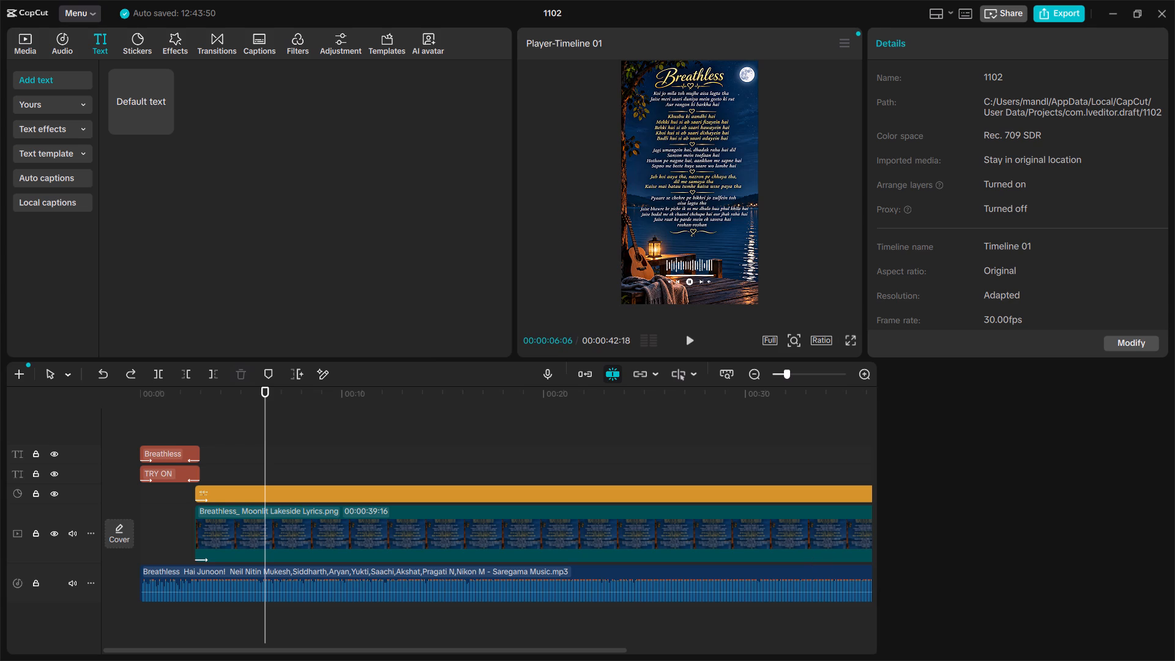
{"action": "left_click", "coordinate": [1159, 12]}
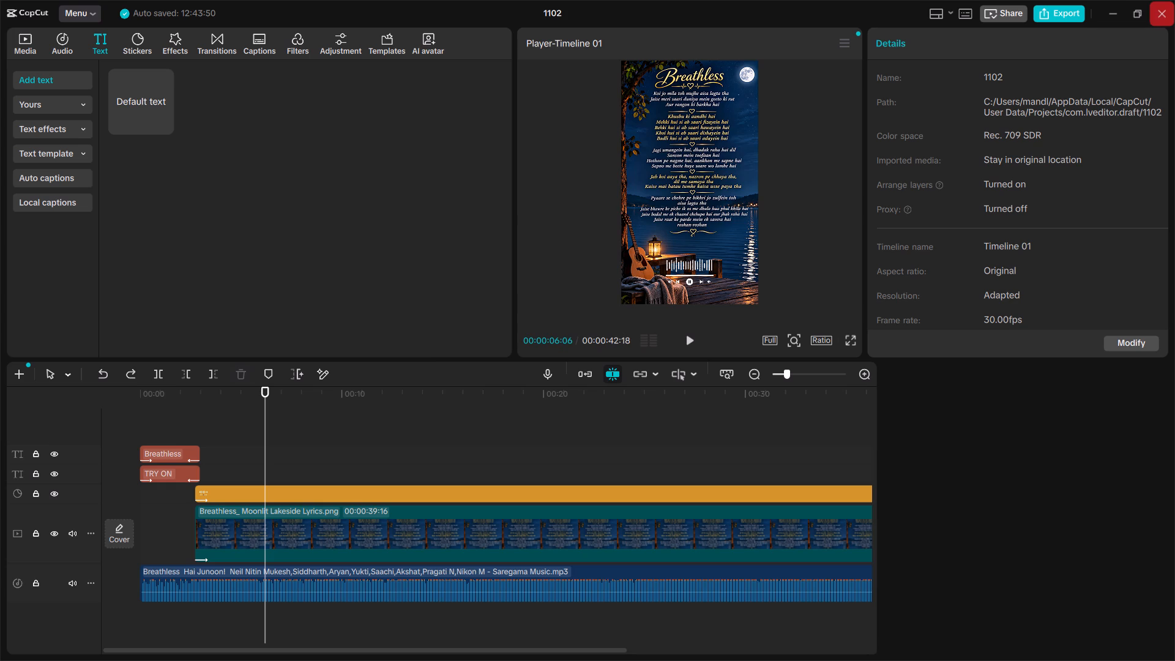
{"action": "left_click", "coordinate": [1159, 12]}
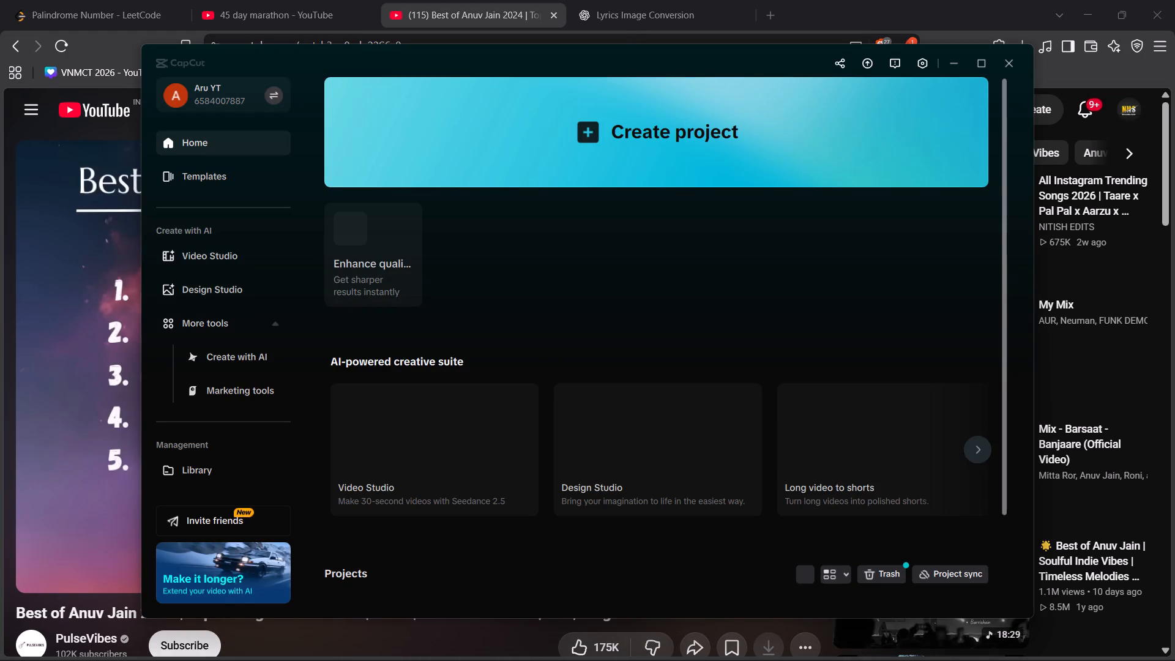
{"action": "left_click", "coordinate": [1006, 64]}
{"action": "left_click", "coordinate": [671, 192]}
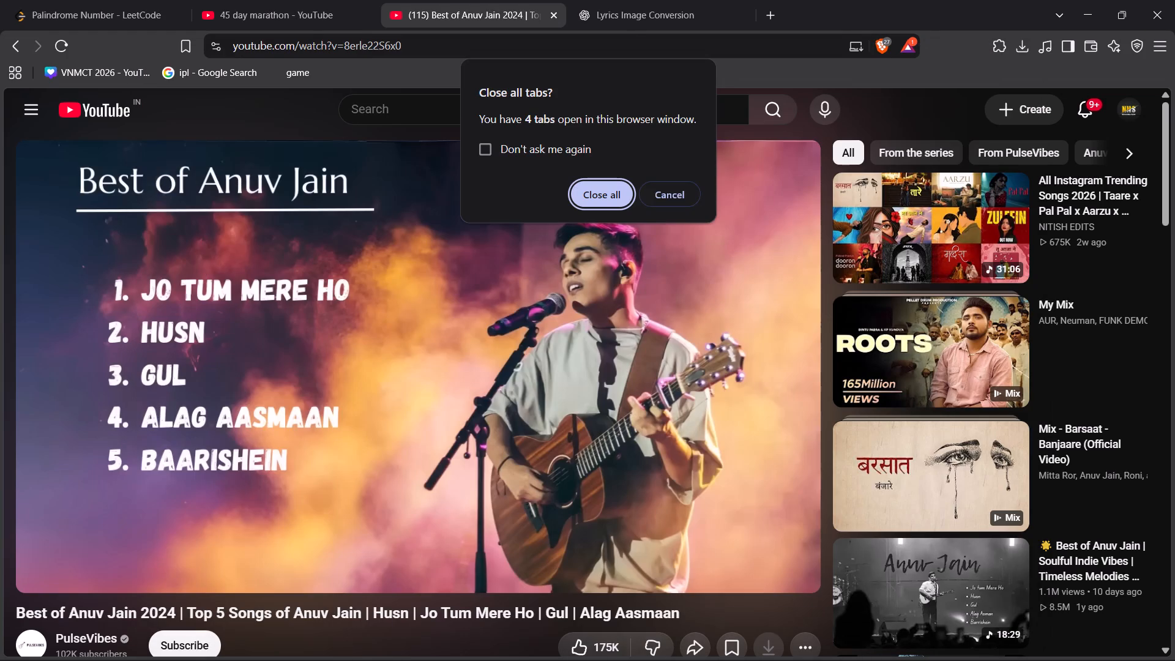
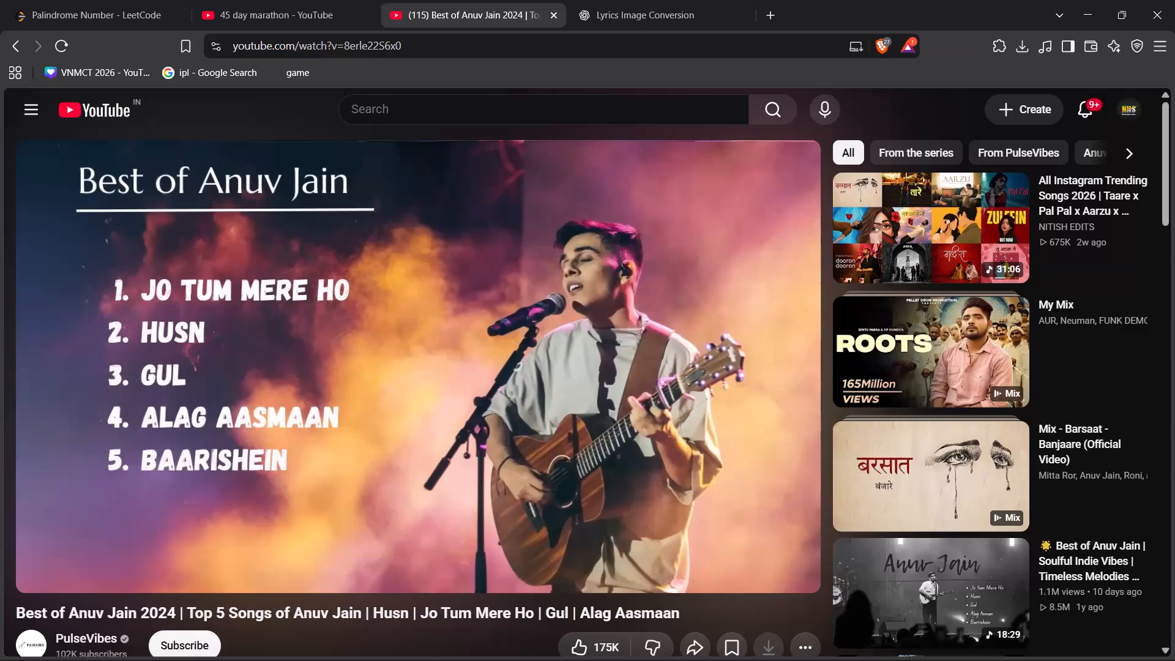
Minimize the browser to reveal the desktop and launch Kuro from its desktop shortcut.
{"action": "left_click", "coordinate": [1098, 6]}
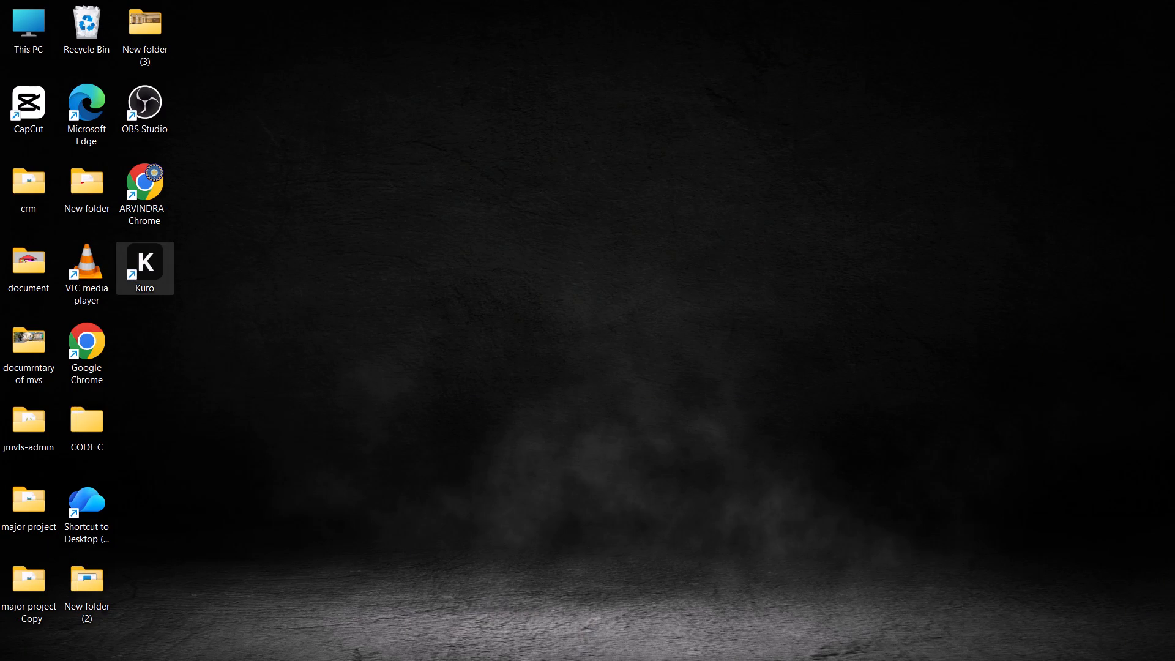
{"action": "double_click", "coordinate": [160, 272]}
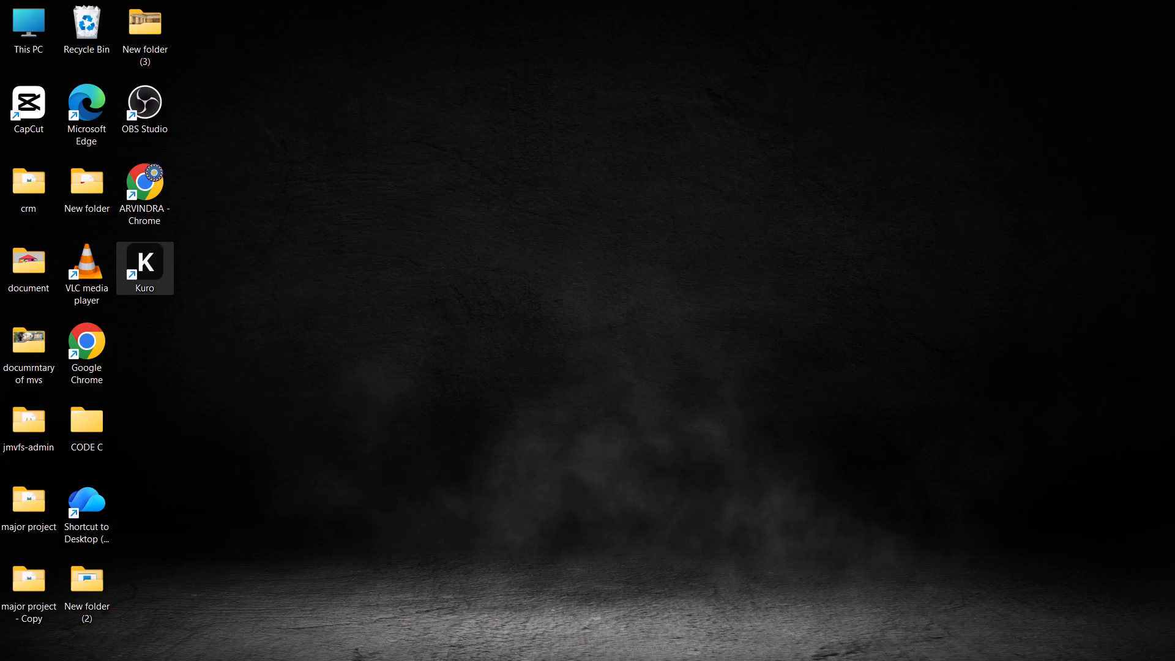